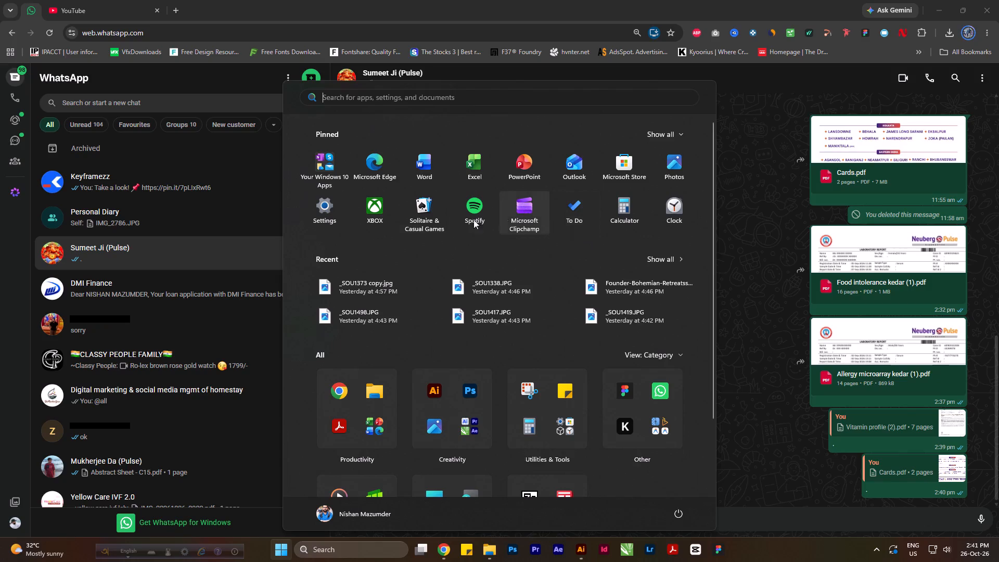
Start PowerPoint, open the recent presentation Balaji Branding.pptx and go to slide 3.
{"action": "left_click", "coordinate": [526, 165]}
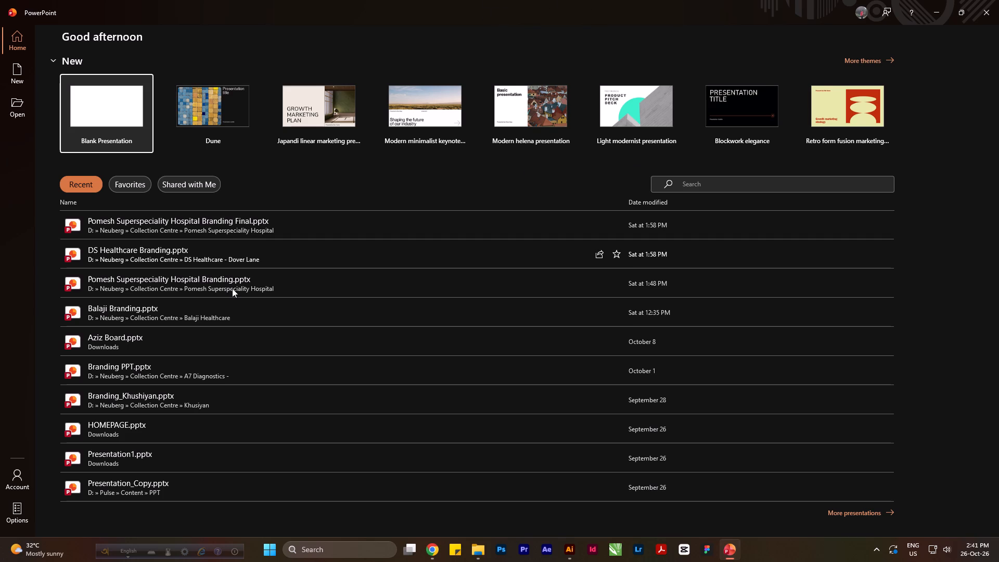
{"action": "left_click", "coordinate": [218, 308]}
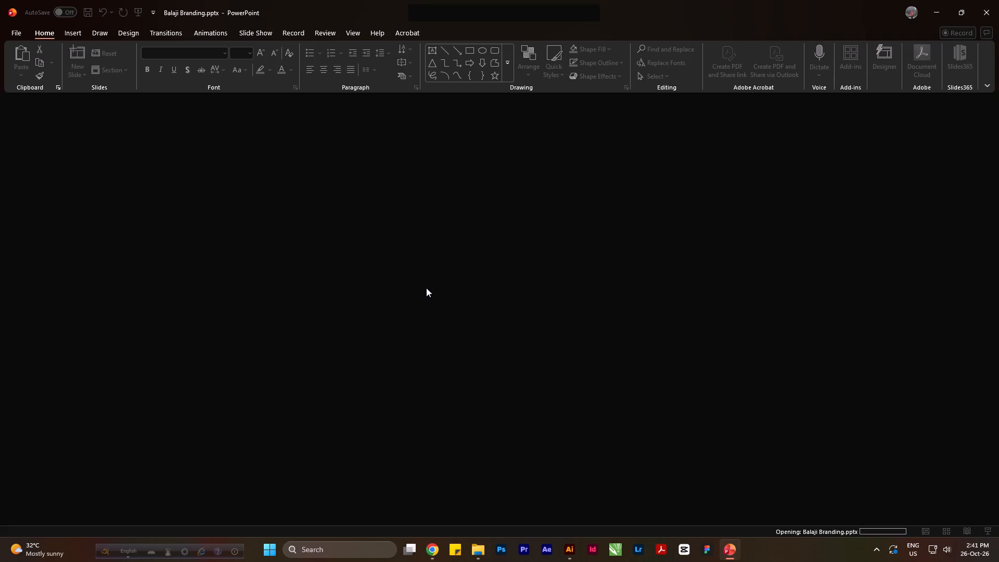
{"action": "left_click", "coordinate": [80, 286]}
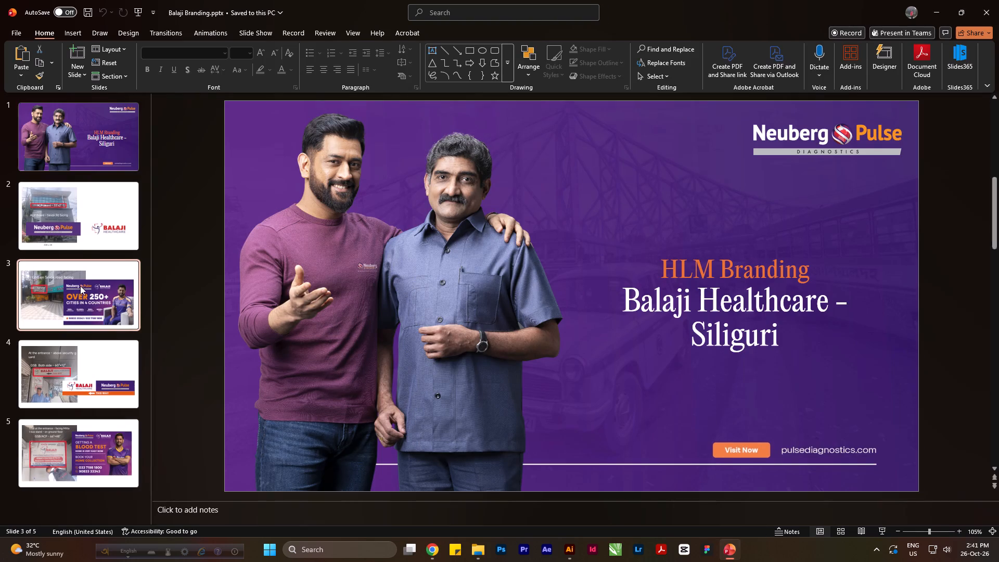
In Illustrator, open Branding Design.ai from the Balaji Healthcare folder under Neuberg > Collection Centre on drive D.
{"action": "left_click", "coordinate": [568, 546]}
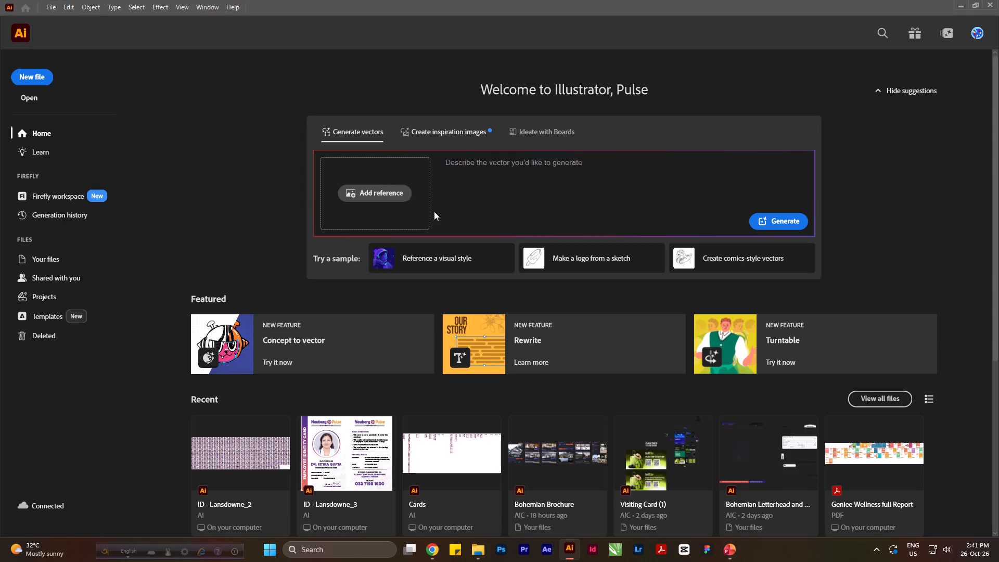
{"action": "scroll", "coordinate": [466, 459], "scroll_direction": "down", "scroll_amount": 6}
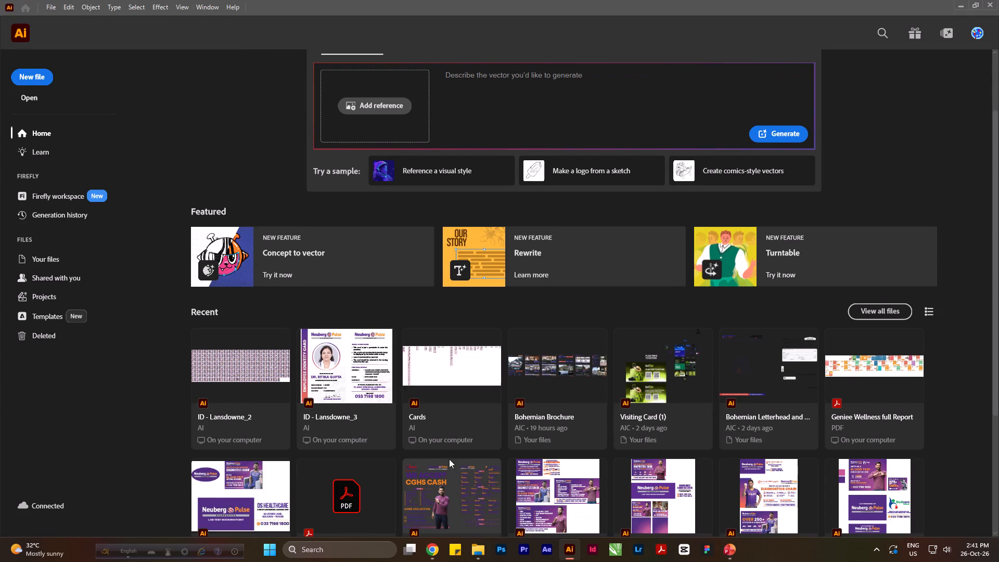
{"action": "scroll", "coordinate": [451, 459], "scroll_direction": "down", "scroll_amount": 6}
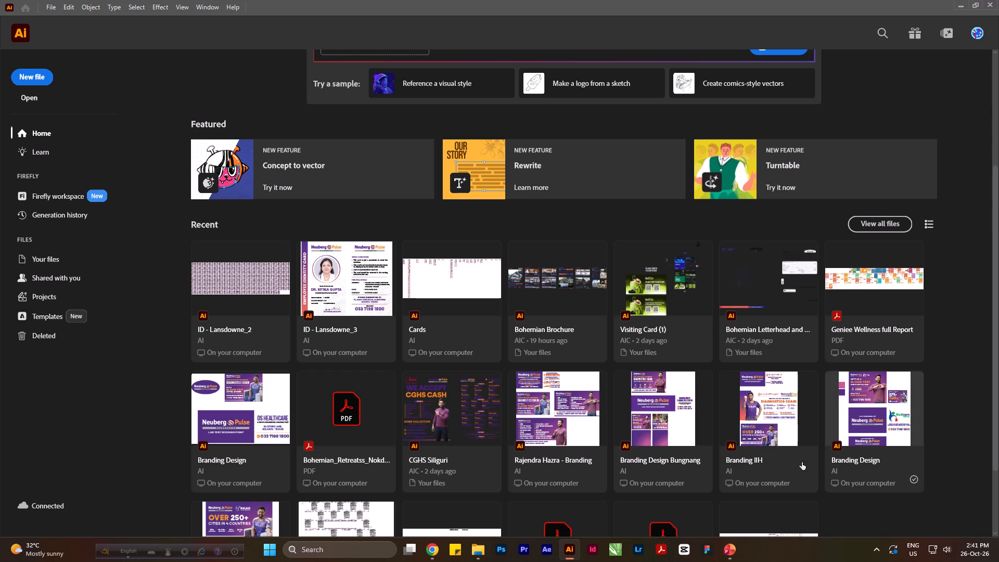
{"action": "left_click", "coordinate": [476, 547]}
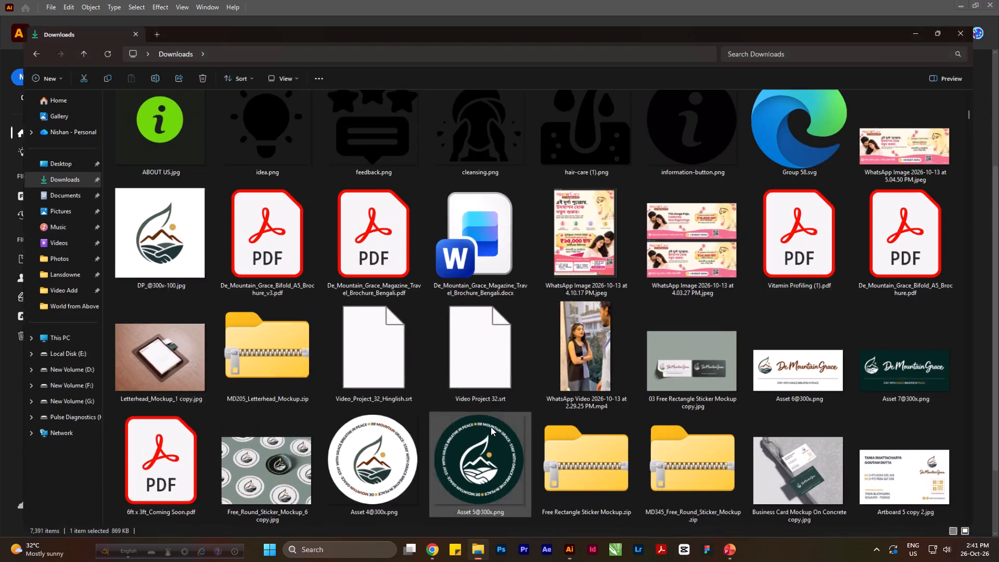
{"action": "left_click", "coordinate": [41, 361]}
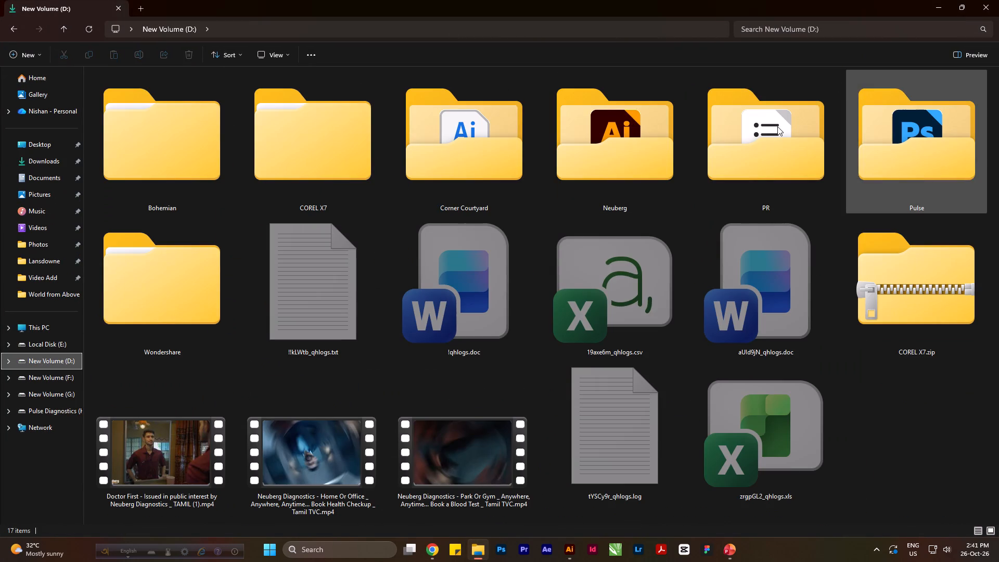
{"action": "double_click", "coordinate": [575, 140]}
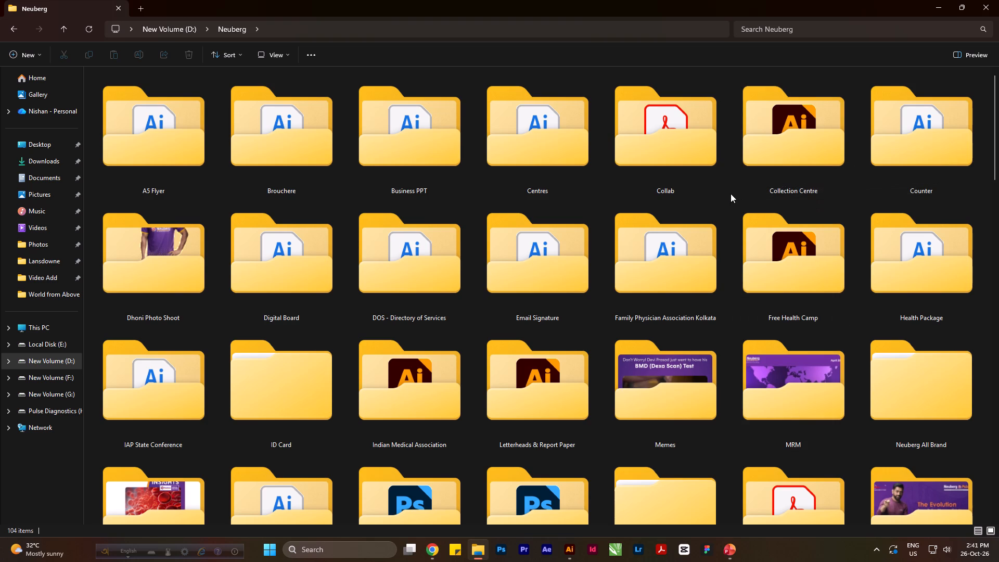
{"action": "double_click", "coordinate": [818, 150]}
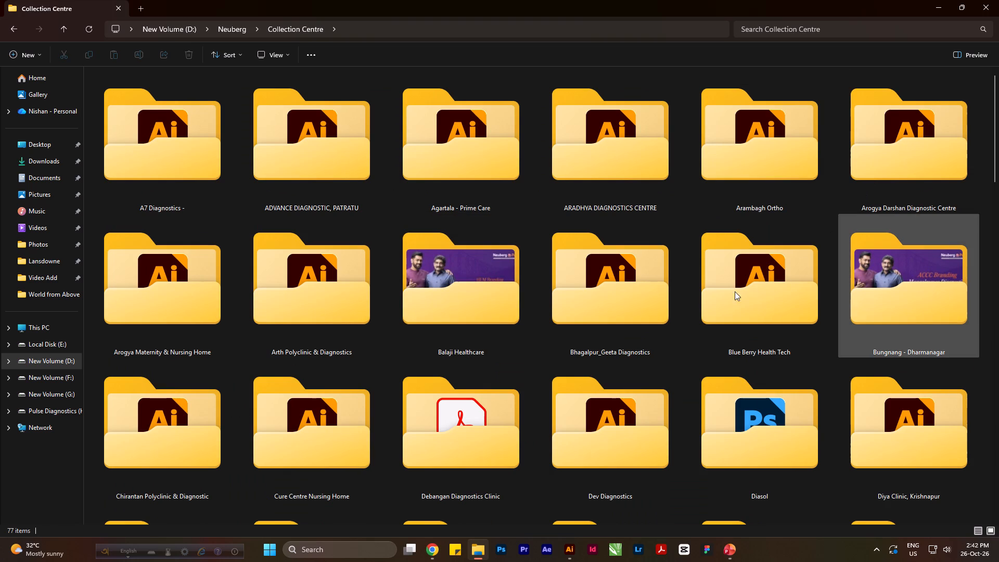
{"action": "double_click", "coordinate": [445, 292]}
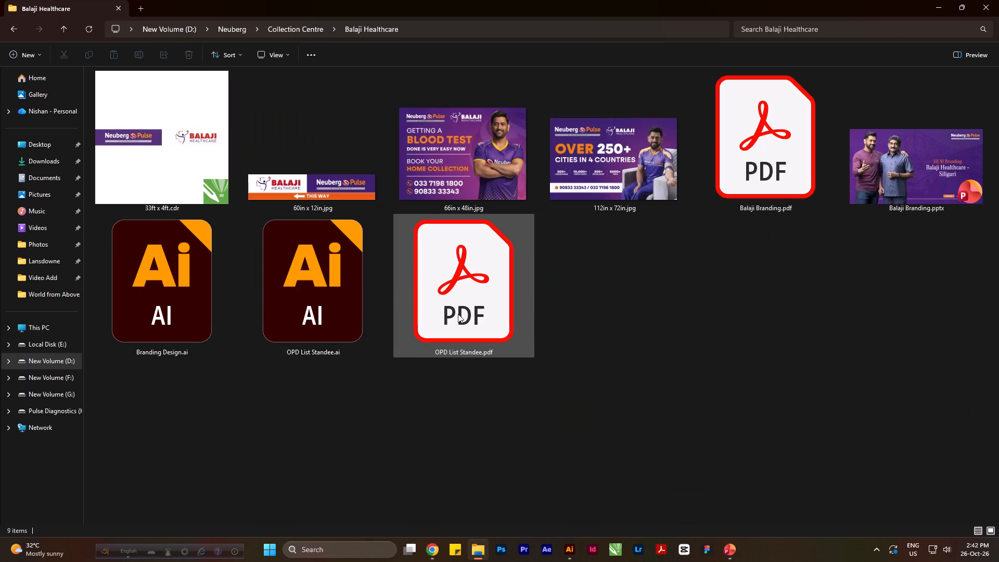
{"action": "double_click", "coordinate": [165, 284]}
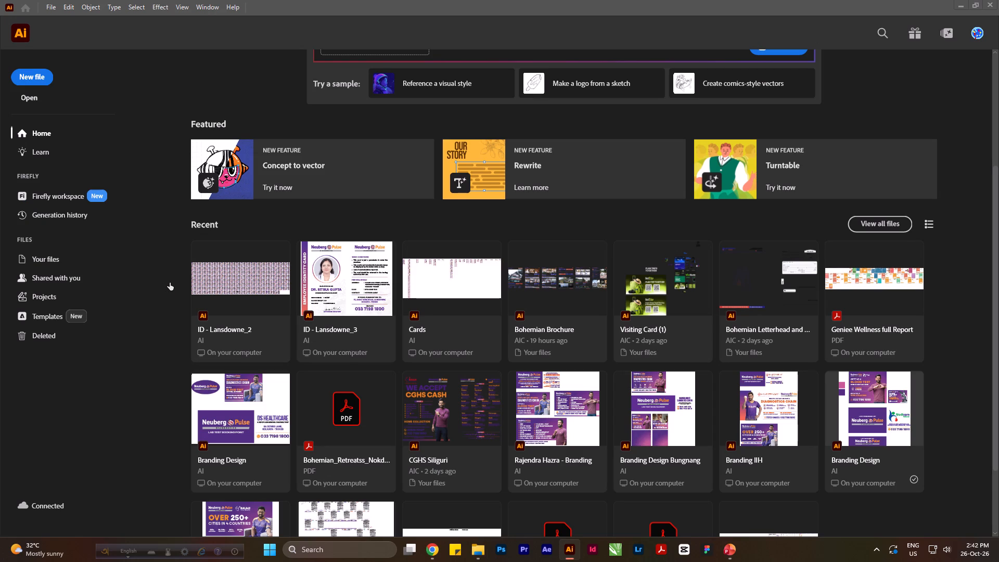
Delete the "OVER 250+ CITIES IN 4 COUNTRIES" headline and the statistics row from the 112in x 72in artboard.
{"action": "left_click", "coordinate": [414, 160]}
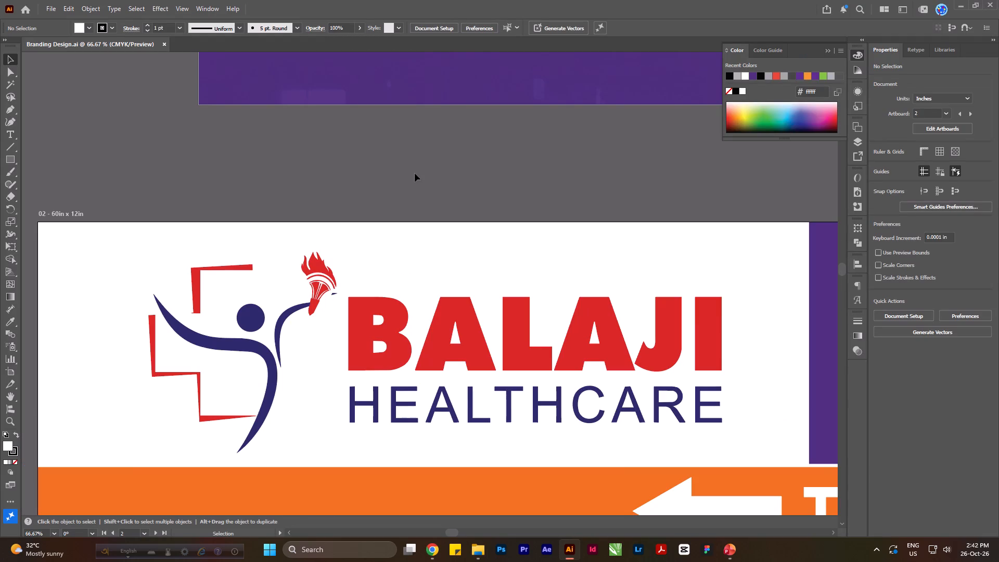
{"action": "scroll", "coordinate": [390, 225], "scroll_direction": "down", "scroll_amount": 5, "text": "alt"}
{"action": "key", "text": "space"}
{"action": "left_click_drag", "start_coordinate": [557, 382], "coordinate": [334, 366]}
{"action": "scroll", "coordinate": [347, 363], "scroll_direction": "down", "scroll_amount": 1, "text": "alt"}
{"action": "key", "text": "space"}
{"action": "left_click_drag", "start_coordinate": [380, 240], "coordinate": [459, 341]}
{"action": "scroll", "coordinate": [460, 339], "scroll_direction": "down", "scroll_amount": 1, "text": "alt"}
{"action": "scroll", "coordinate": [409, 228], "scroll_direction": "up", "scroll_amount": 1, "text": "alt"}
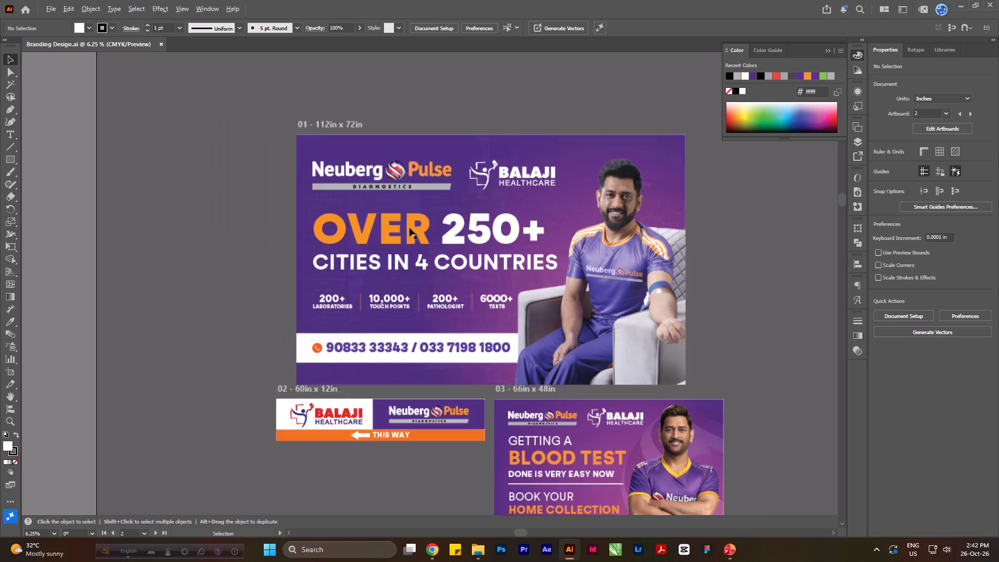
{"action": "left_click", "coordinate": [407, 228]}
{"action": "left_click", "coordinate": [398, 300], "text": "shift"}
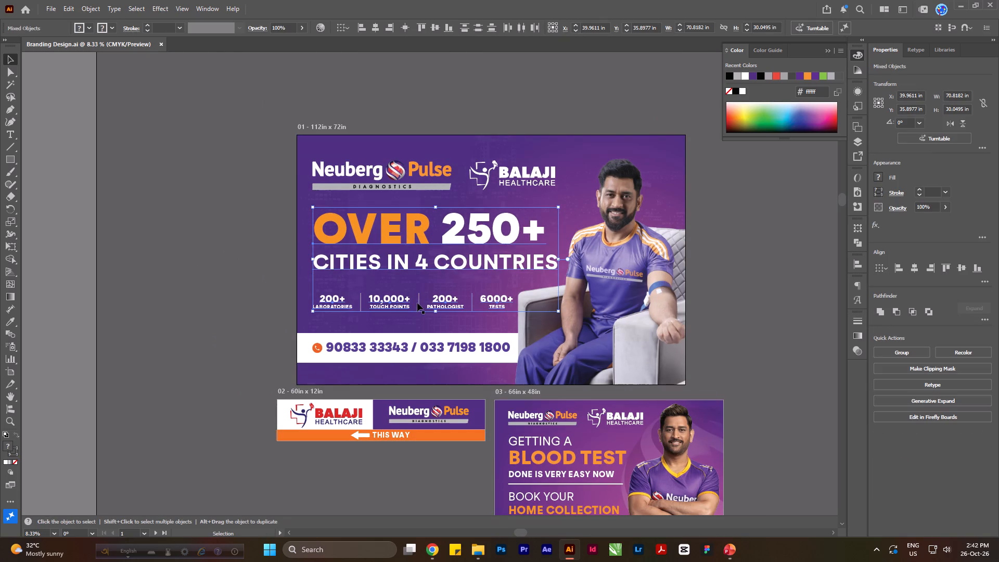
{"action": "key", "text": "Delete"}
Move the white phone-number strip straight down towards the bottom edge of the 112in x 72in artboard and save the document.
{"action": "left_click", "coordinate": [428, 347]}
{"action": "left_click", "coordinate": [421, 359], "text": "shift"}
{"action": "left_click_drag", "start_coordinate": [439, 361], "coordinate": [437, 369]}
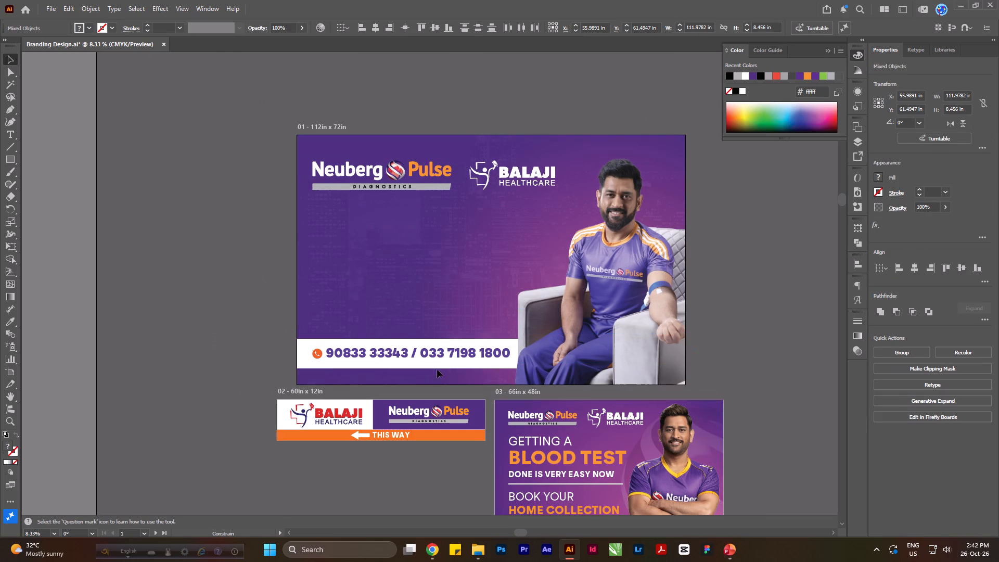
{"action": "left_click_drag", "start_coordinate": [437, 369], "coordinate": [437, 377]}
{"action": "left_click", "coordinate": [253, 223]}
{"action": "key", "text": "ctrl+s"}
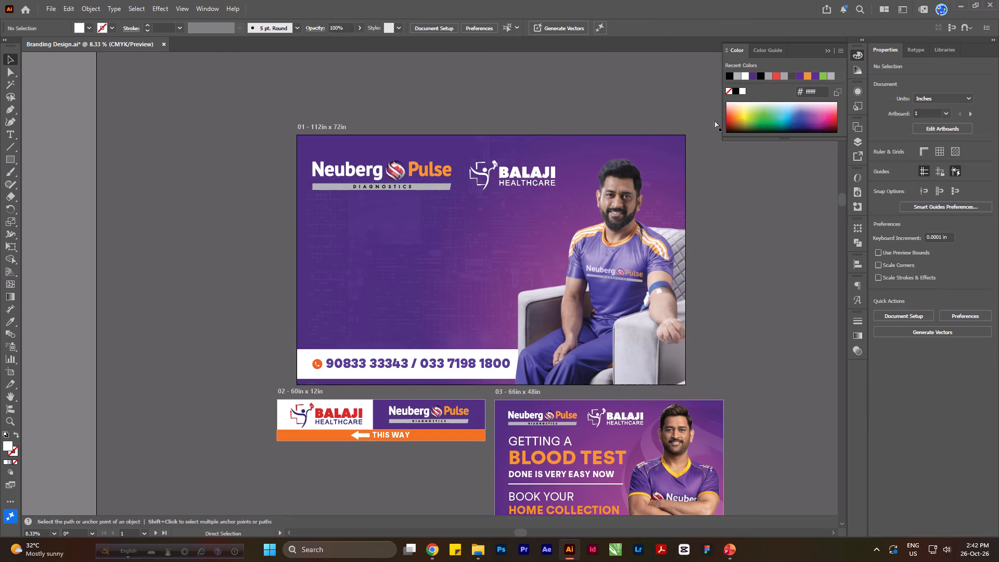
Collapse the floating Color panel to clear the canvas.
{"action": "left_click", "coordinate": [826, 44]}
{"action": "left_click", "coordinate": [828, 56]}
{"action": "left_click", "coordinate": [829, 53]}
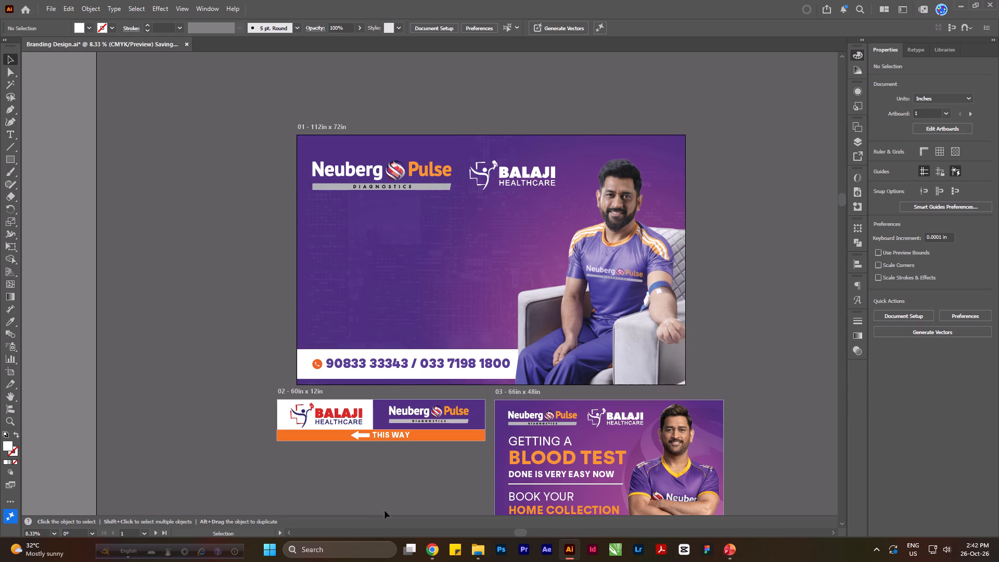
In File Explorer, look through the ARADHYA DIAGNOSTICS CENTRE and Bhagalpur_Geeta Diagnostics folders for reusable branding artwork.
{"action": "left_click", "coordinate": [483, 548]}
{"action": "left_click", "coordinate": [288, 27]}
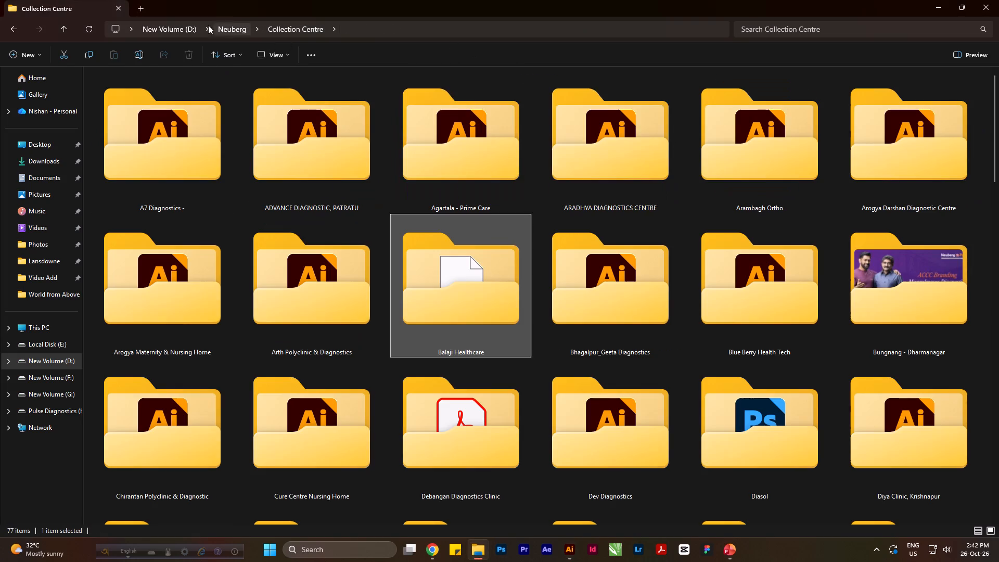
{"action": "double_click", "coordinate": [633, 117]}
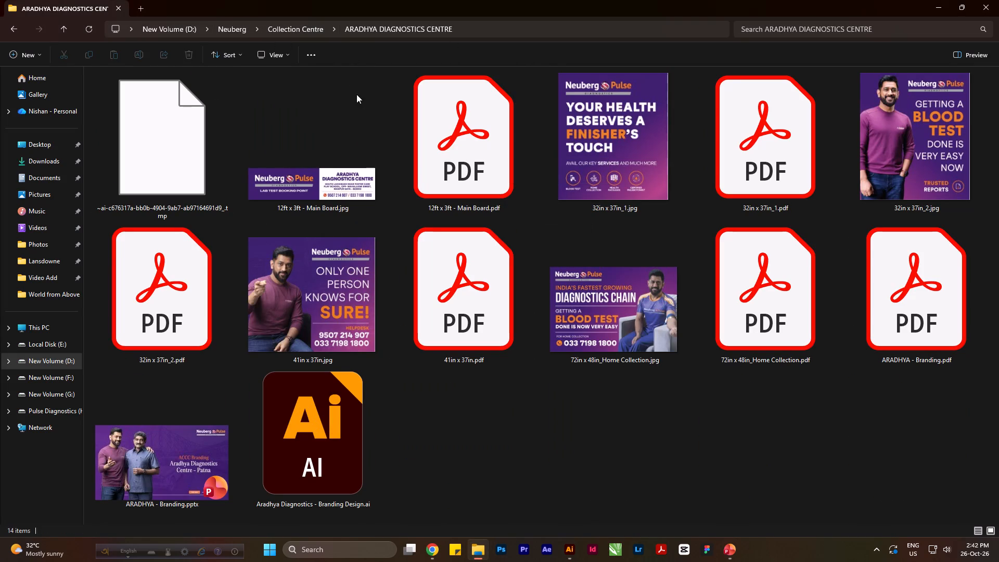
{"action": "left_click", "coordinate": [292, 25]}
{"action": "left_click", "coordinate": [291, 234]}
{"action": "left_click", "coordinate": [294, 234]}
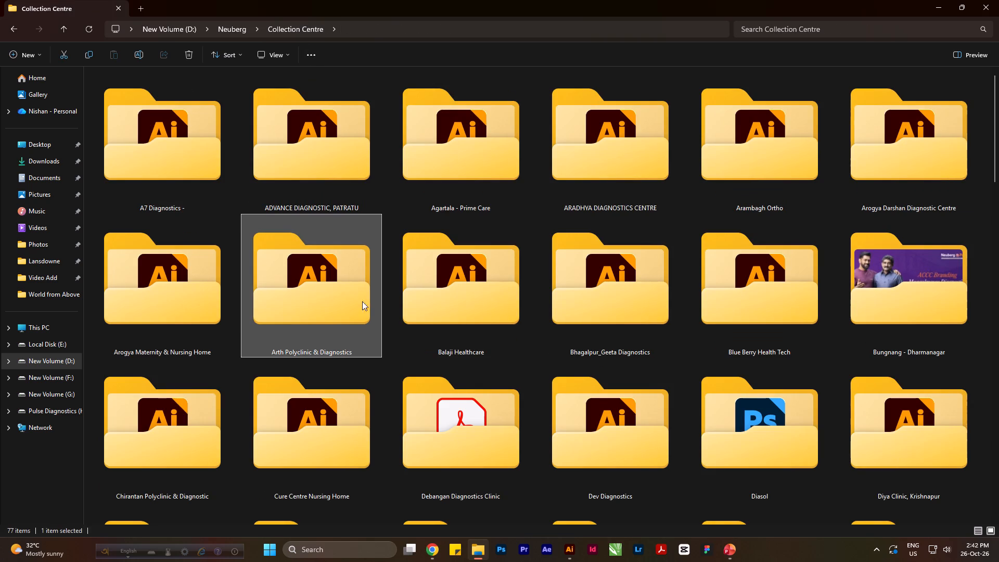
{"action": "double_click", "coordinate": [538, 303]}
{"action": "double_click", "coordinate": [614, 283]}
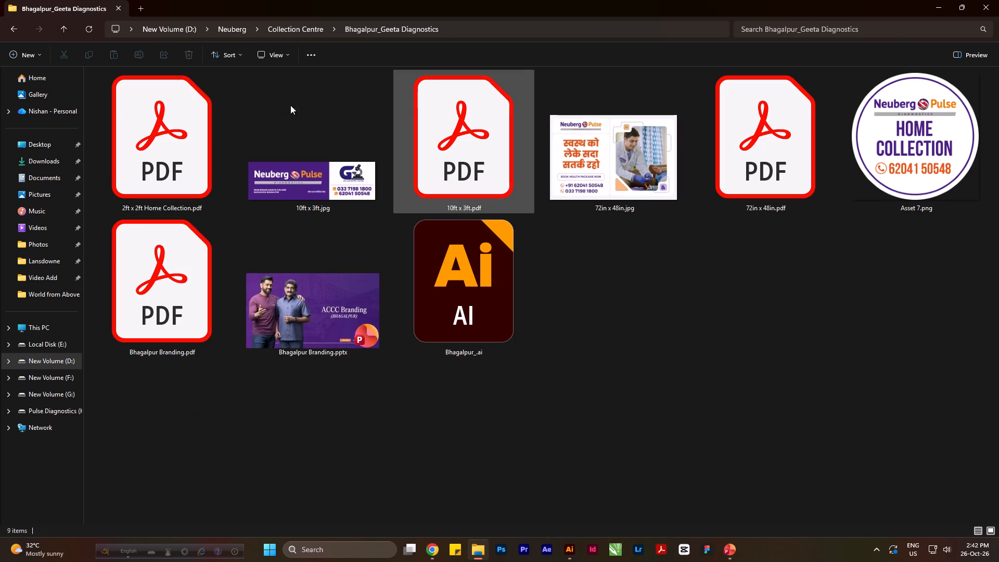
{"action": "left_click", "coordinate": [288, 34]}
Open Branding Design Bungnang.ai from the Bungnang - Dharmanagar folder, examine its artboards, and close it.
{"action": "double_click", "coordinate": [878, 286]}
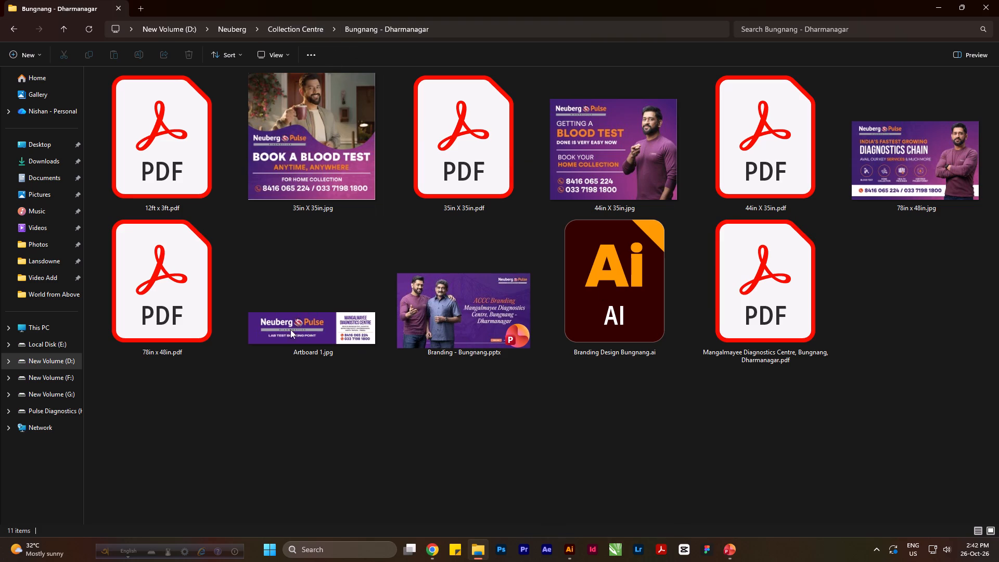
{"action": "double_click", "coordinate": [603, 306]}
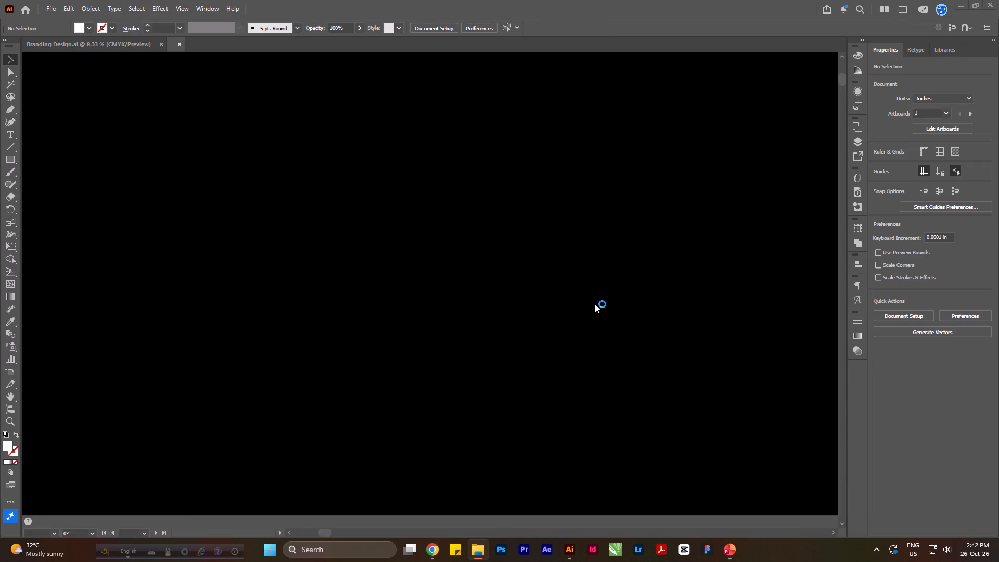
{"action": "scroll", "coordinate": [480, 257], "scroll_direction": "up", "scroll_amount": 2}
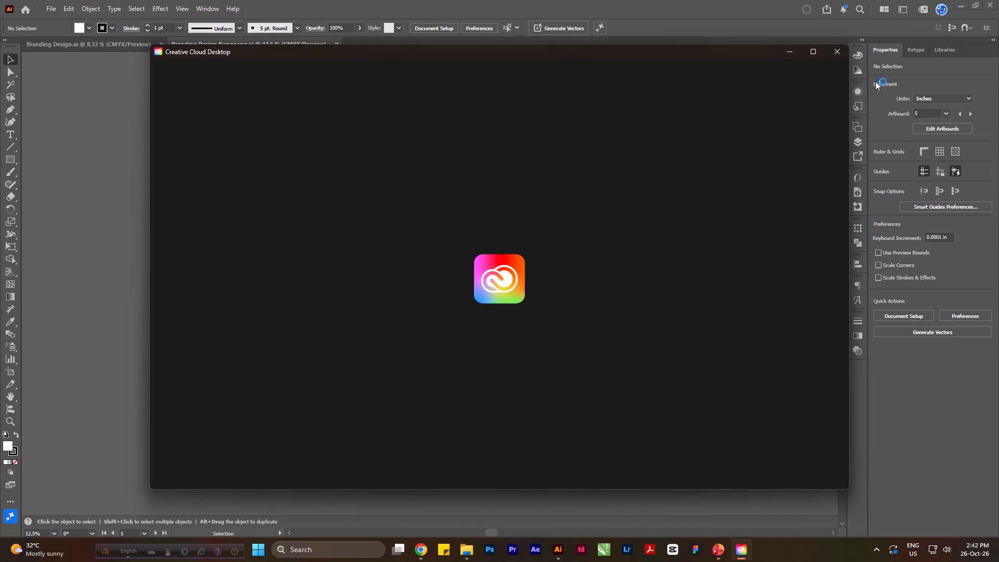
{"action": "left_click", "coordinate": [834, 49]}
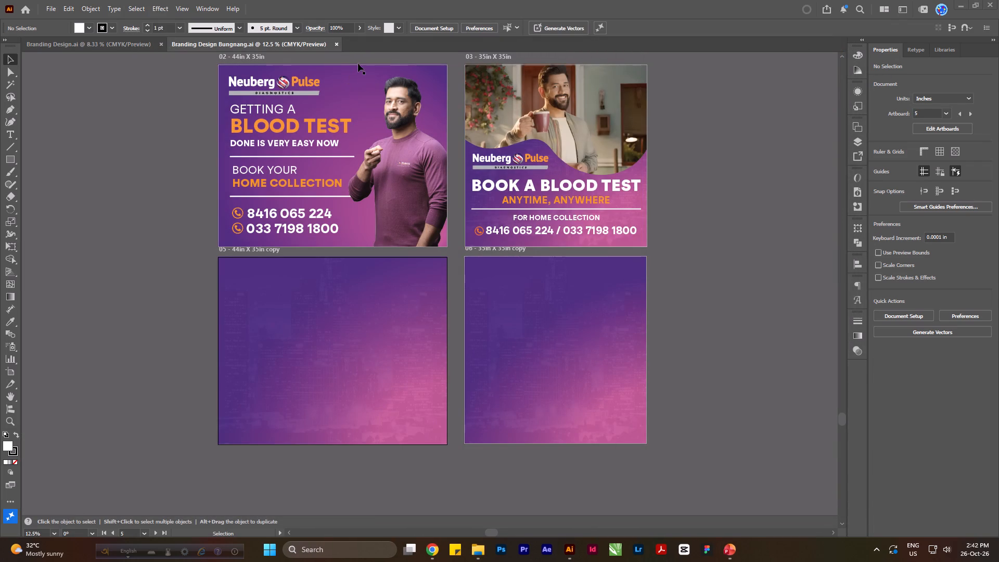
{"action": "left_click", "coordinate": [334, 44]}
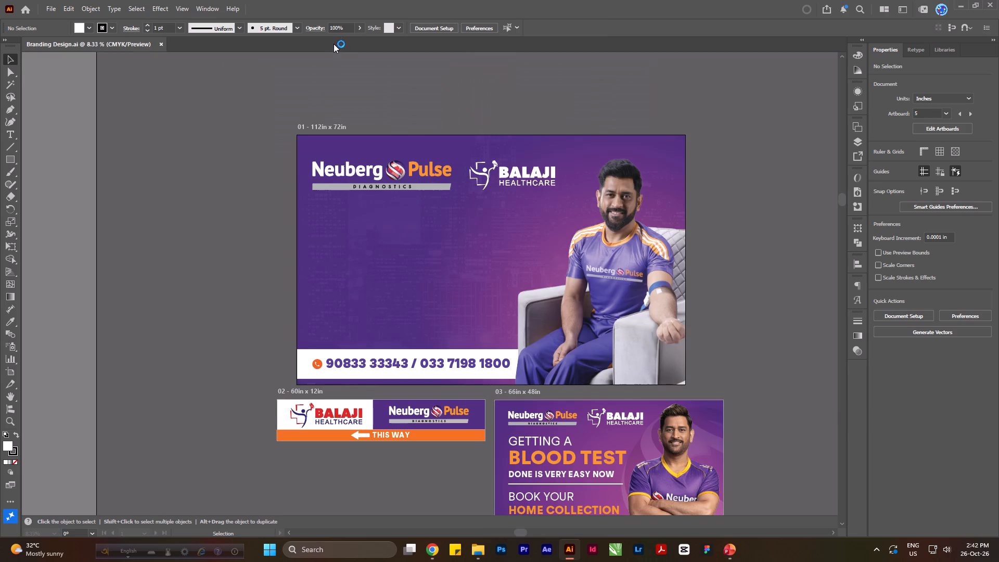
From File Explorer, open Branding_Chirantan.ai in the Chirantan Polyclinic & Diagnostic folder under Collection Centre.
{"action": "left_click", "coordinate": [476, 549]}
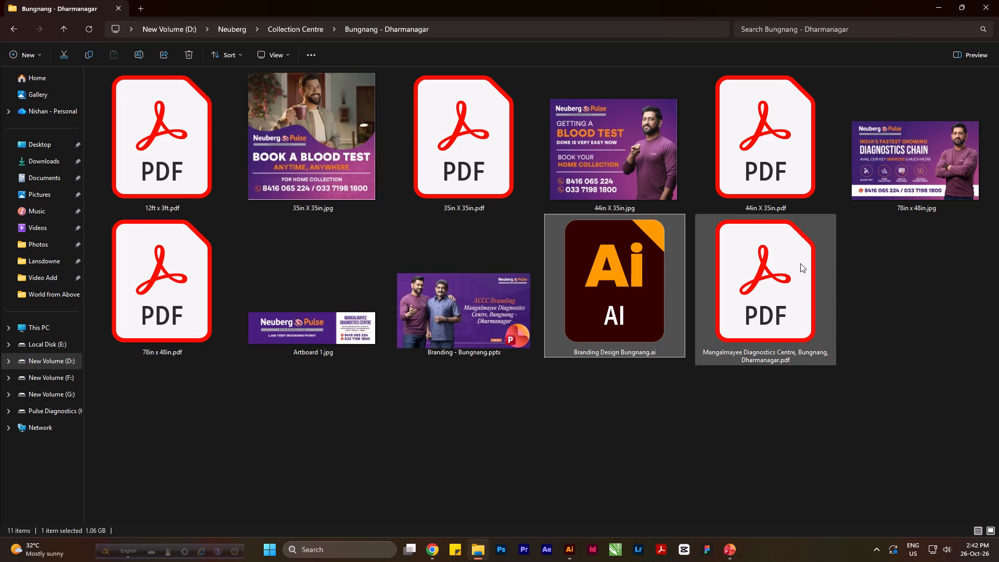
{"action": "left_click", "coordinate": [311, 30]}
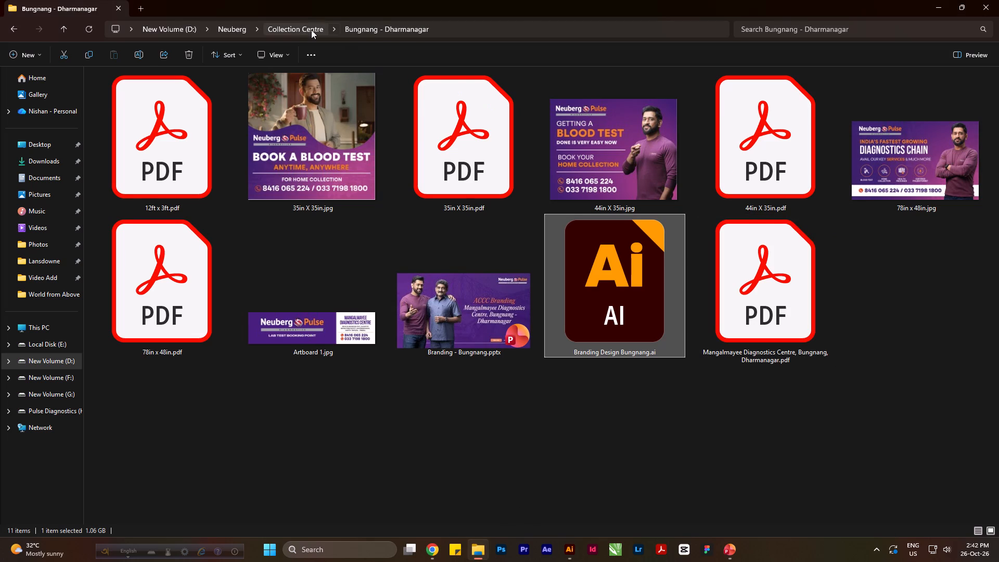
{"action": "double_click", "coordinate": [479, 410]}
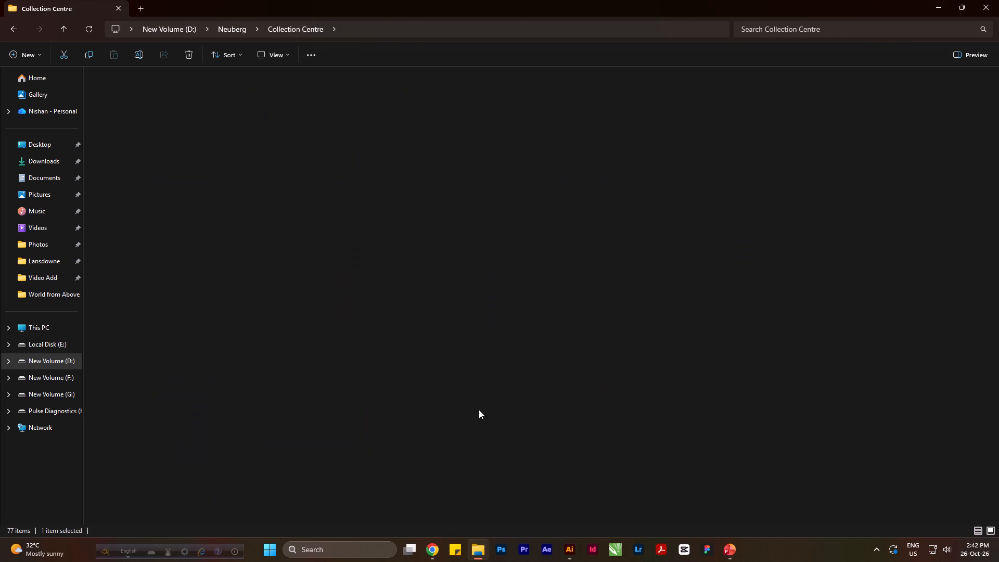
{"action": "left_click", "coordinate": [282, 32]}
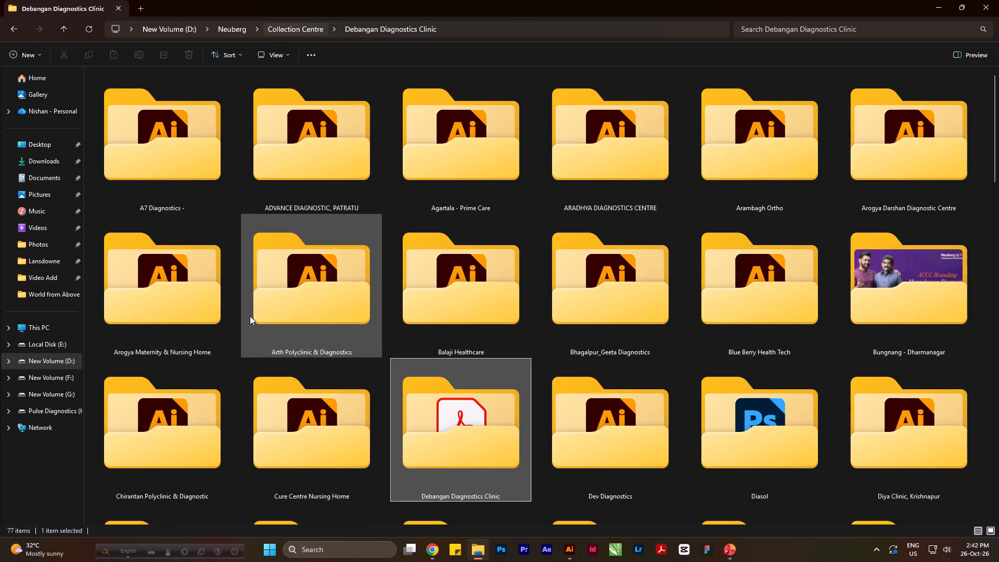
{"action": "double_click", "coordinate": [202, 395]}
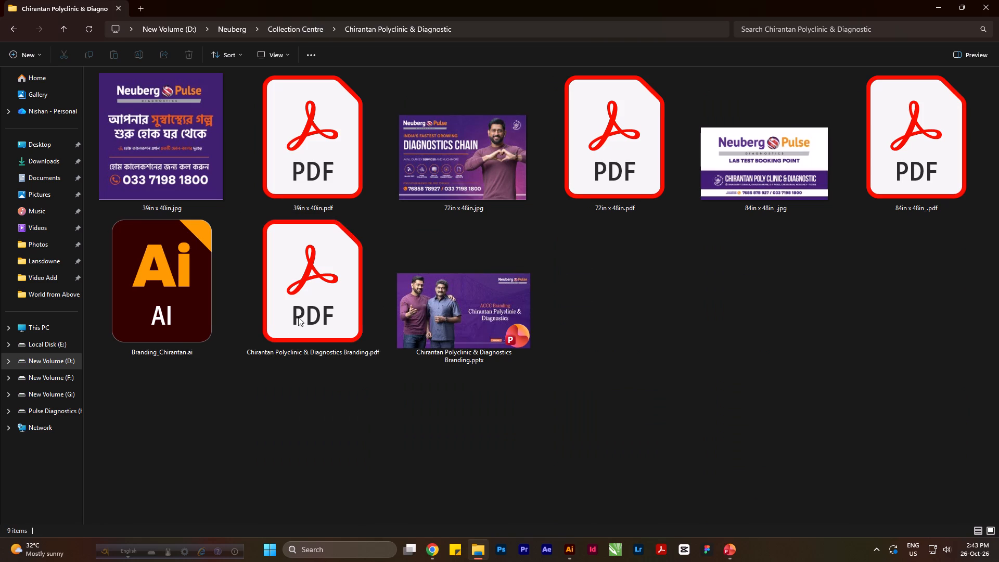
{"action": "double_click", "coordinate": [182, 293]}
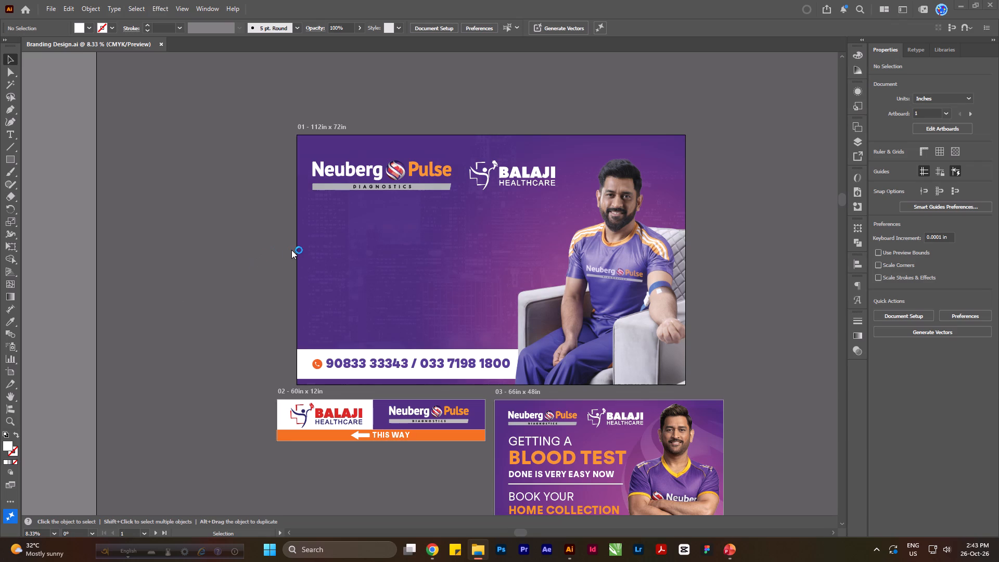
Copy the "INDIA'S FASTEST GROWING DIAGNOSTICS CHAIN" headline, orange divider, services line and service icons from the 72in x 48in artboard.
{"action": "scroll", "coordinate": [456, 322], "scroll_direction": "down", "scroll_amount": 3}
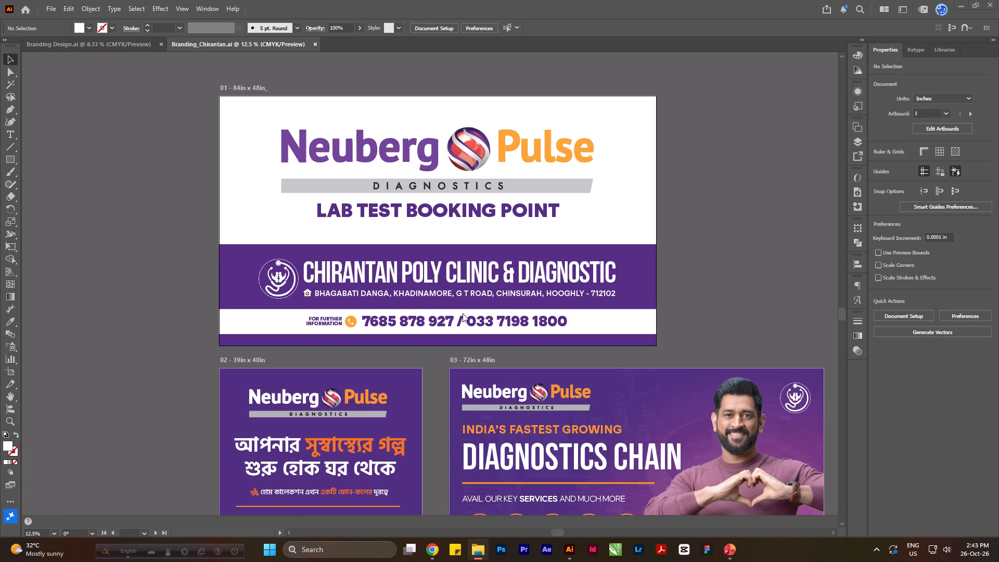
{"action": "scroll", "coordinate": [443, 309], "scroll_direction": "down", "scroll_amount": 11}
{"action": "left_click", "coordinate": [549, 291]}
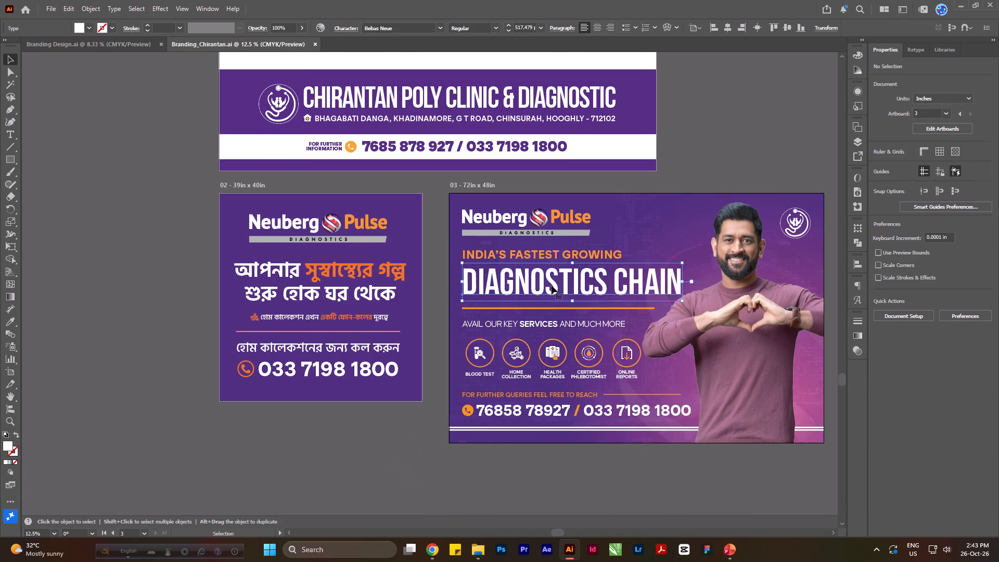
{"action": "left_click", "coordinate": [569, 254], "text": "shift"}
{"action": "left_click", "coordinate": [536, 309], "text": "shift"}
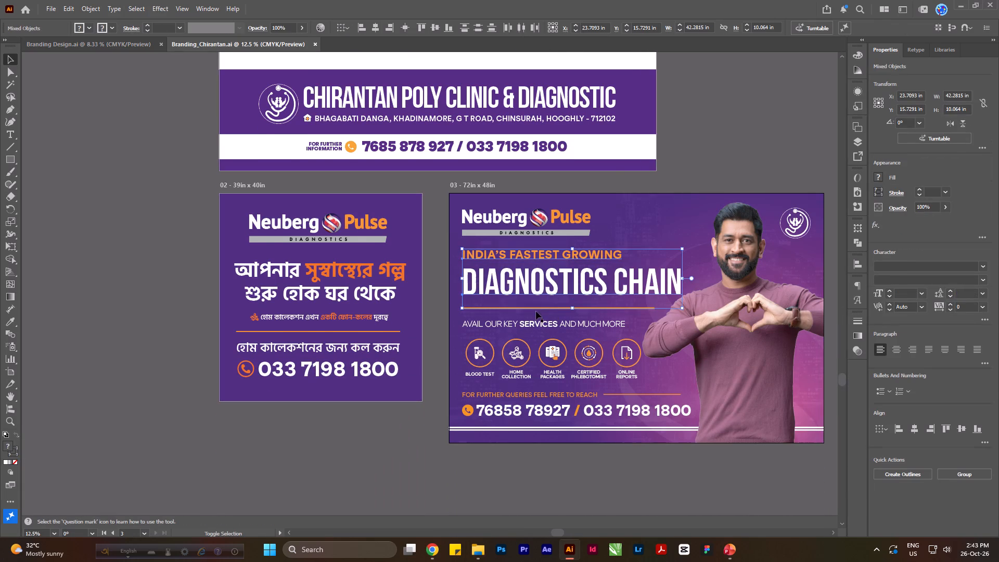
{"action": "left_click", "coordinate": [526, 325], "text": "shift"}
{"action": "left_click", "coordinate": [516, 354], "text": "shift"}
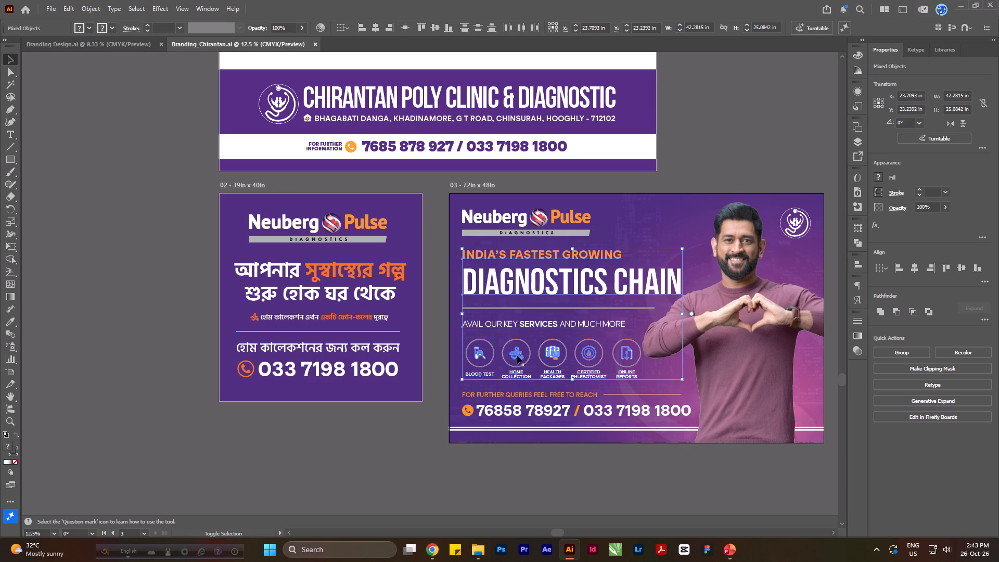
{"action": "key", "text": "ctrl+c"}
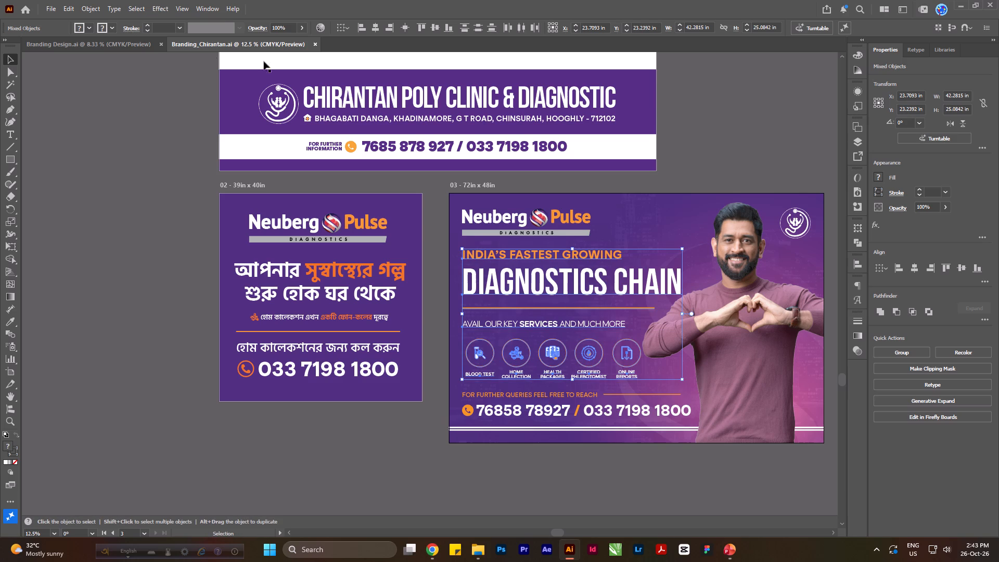
Paste the copied Diagnostics Chain content into Branding Design.ai, position it below the logos on the 112in x 72in artboard, and group it.
{"action": "left_click", "coordinate": [115, 49]}
{"action": "key", "text": "ctrl+v"}
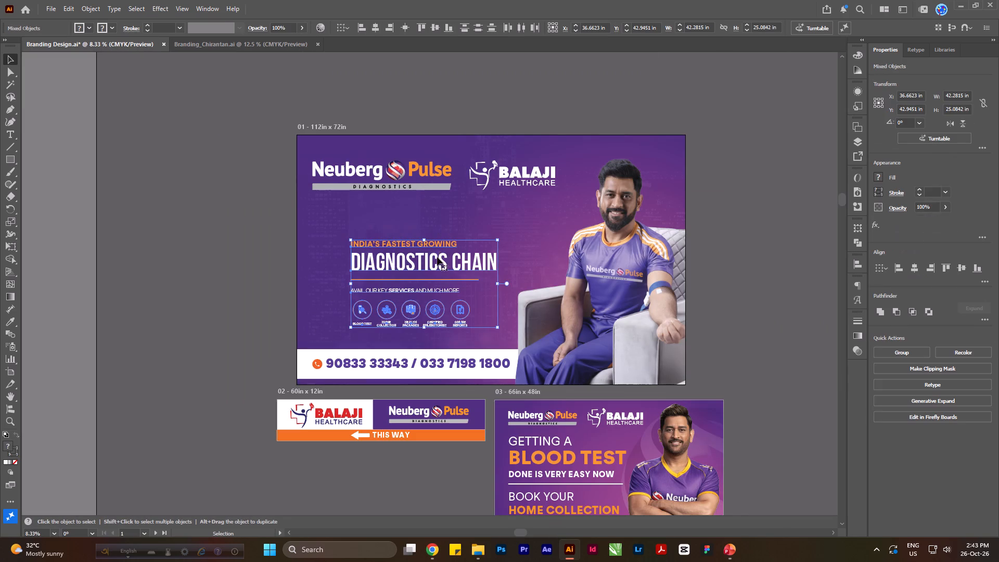
{"action": "left_click_drag", "start_coordinate": [437, 260], "coordinate": [401, 225]}
{"action": "key", "text": "ctrl+g"}
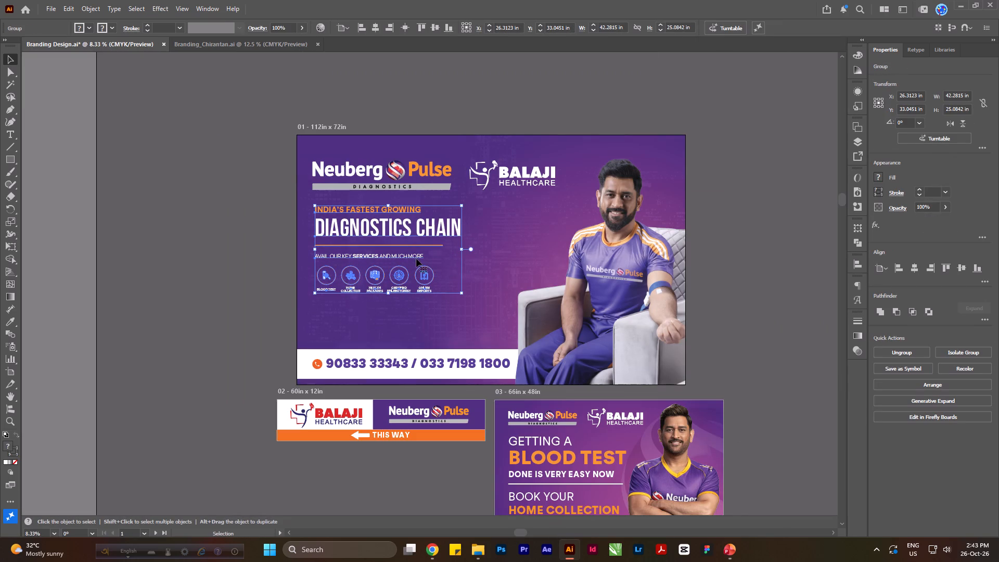
Left-align the pasted Diagnostics Chain group with the Neuberg Pulse logo.
{"action": "left_click", "coordinate": [326, 186], "text": "shift"}
{"action": "left_click", "coordinate": [332, 187]}
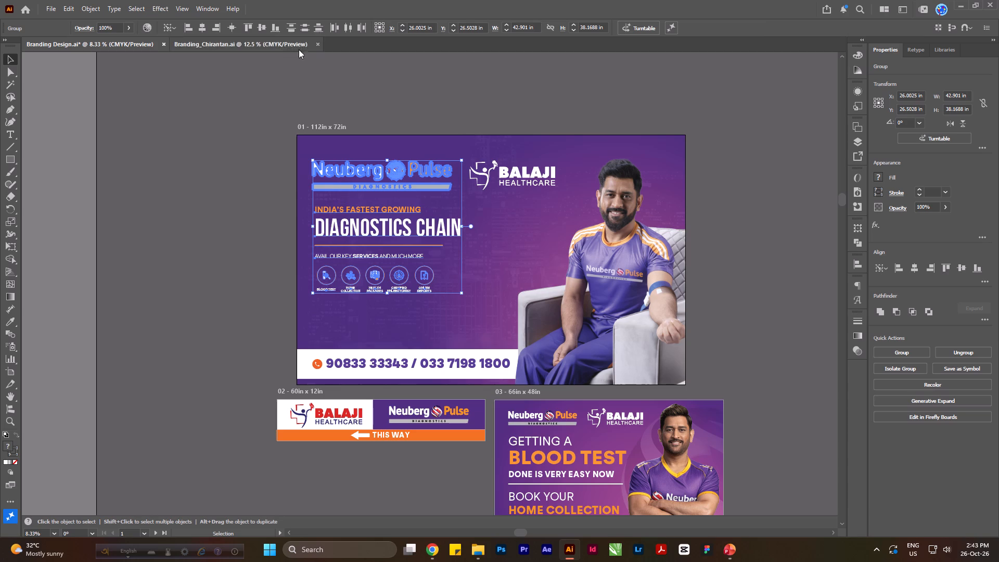
{"action": "left_click", "coordinate": [186, 28]}
{"action": "left_click", "coordinate": [171, 124]}
Enlarge the Diagnostics Chain group proportionally to fill the space between the logos and the white phone strip.
{"action": "left_click", "coordinate": [340, 222]}
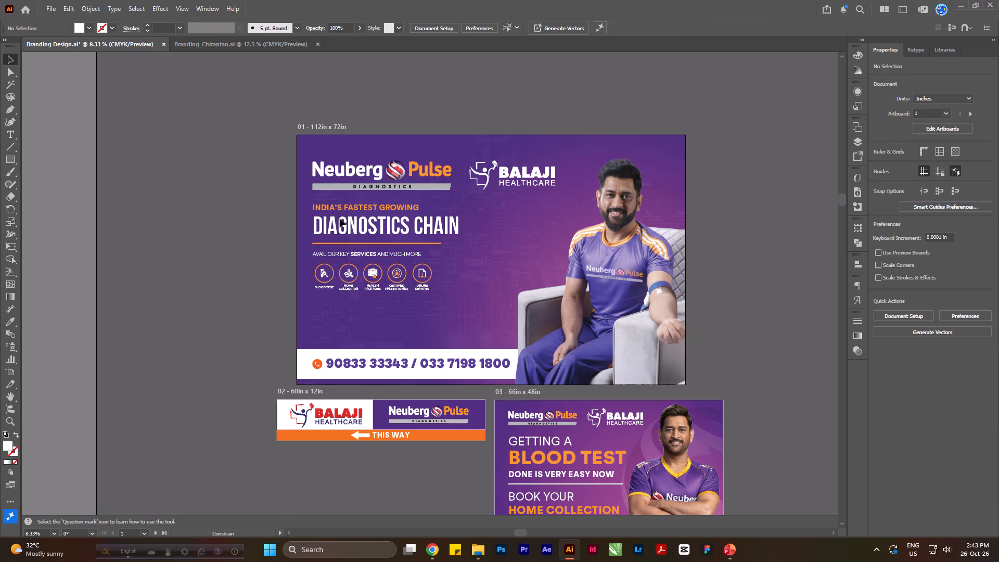
{"action": "left_click_drag", "start_coordinate": [457, 290], "coordinate": [545, 352], "text": "shift"}
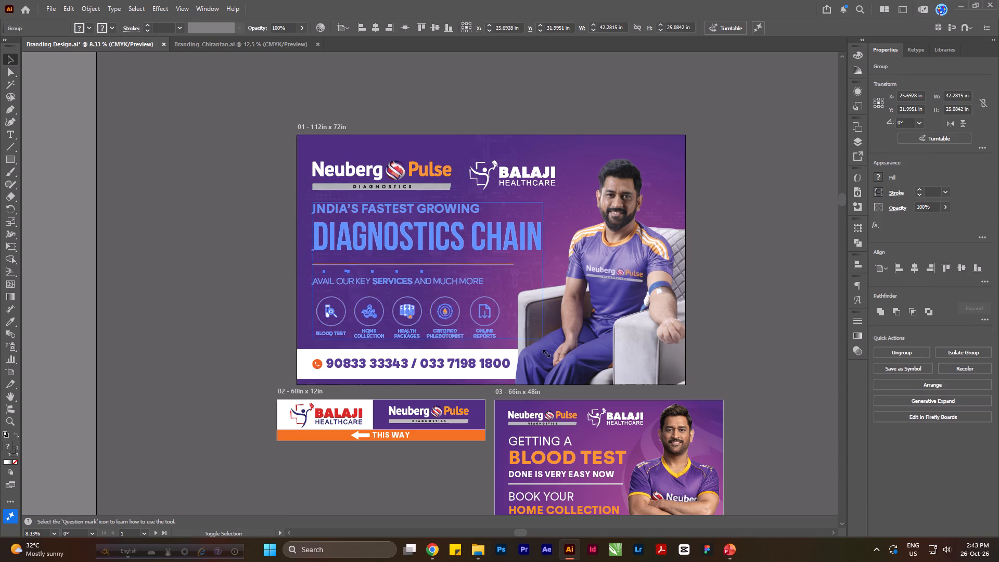
{"action": "left_click_drag", "start_coordinate": [545, 352], "coordinate": [546, 354], "text": "shift"}
{"action": "left_click", "coordinate": [151, 300]}
{"action": "scroll", "coordinate": [438, 353], "scroll_direction": "up", "scroll_amount": 1, "text": "alt"}
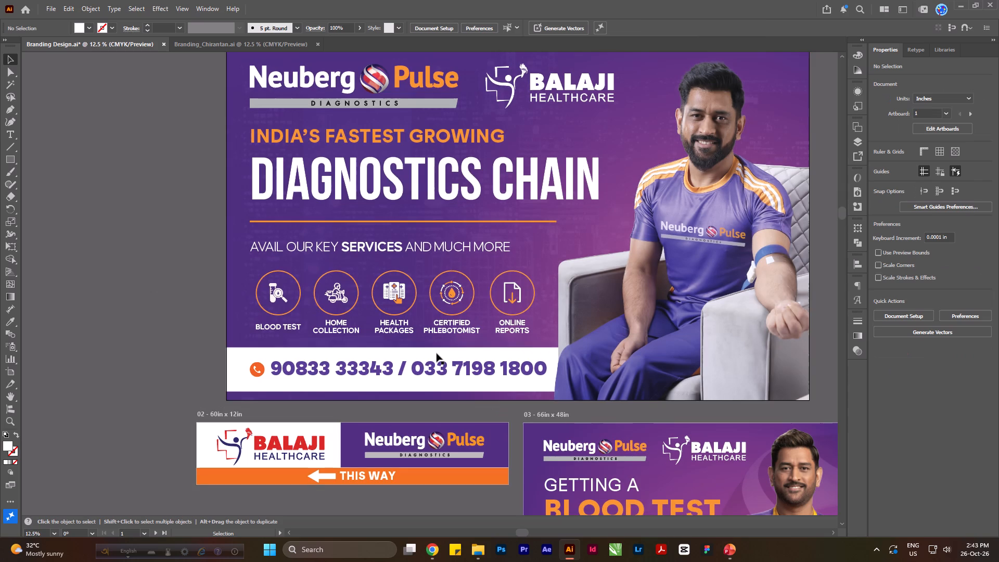
{"action": "left_click", "coordinate": [142, 228]}
{"action": "scroll", "coordinate": [314, 311], "scroll_direction": "down", "scroll_amount": 1, "text": "alt"}
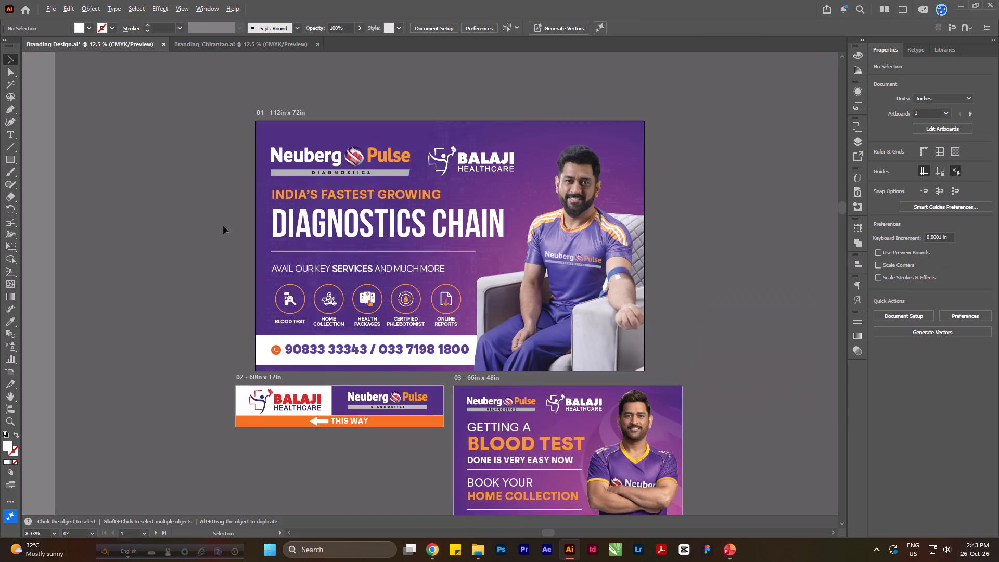
Move the Neuberg Pulse and Balaji Healthcare logos together slightly upward on the 112in x 72in artboard.
{"action": "scroll", "coordinate": [240, 231], "scroll_direction": "up", "scroll_amount": 1, "text": "alt"}
{"action": "left_click", "coordinate": [377, 142]}
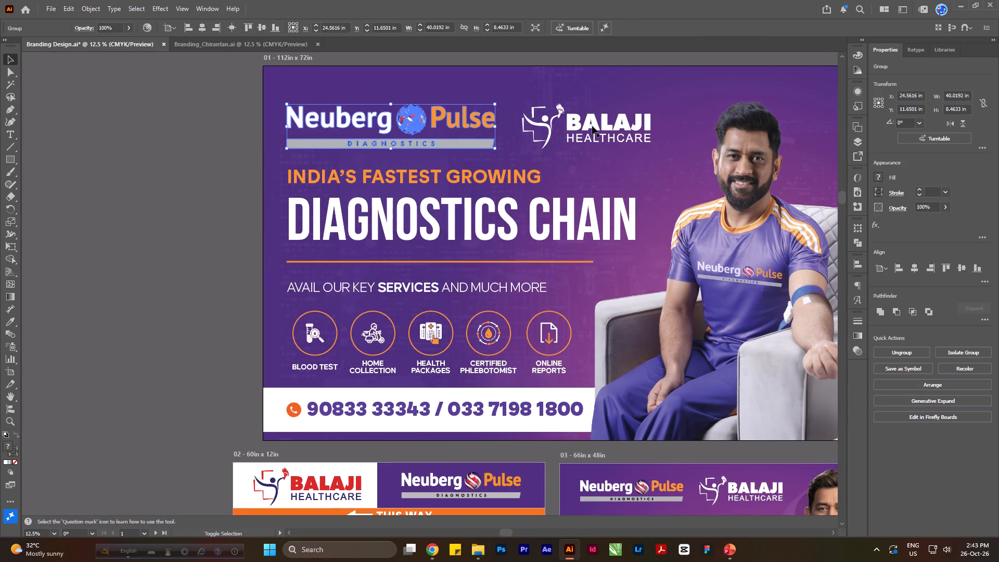
{"action": "left_click", "coordinate": [592, 126], "text": "shift"}
{"action": "left_click_drag", "start_coordinate": [596, 126], "coordinate": [599, 114]}
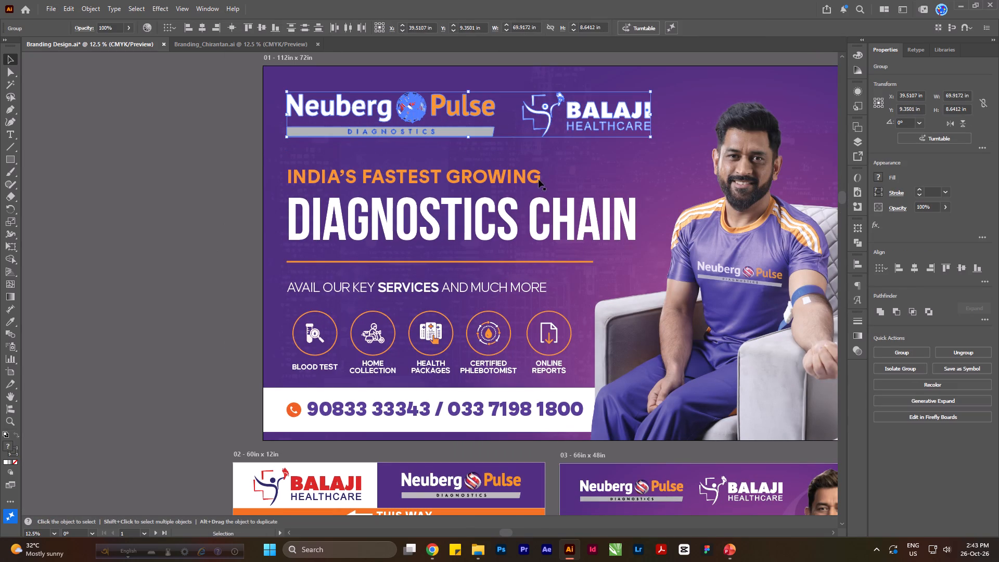
Move the Diagnostics Chain group slightly upward and enlarge it to about 67.4 in x 40 in, keeping its left edge with the logo.
{"action": "left_click_drag", "start_coordinate": [530, 181], "coordinate": [530, 172]}
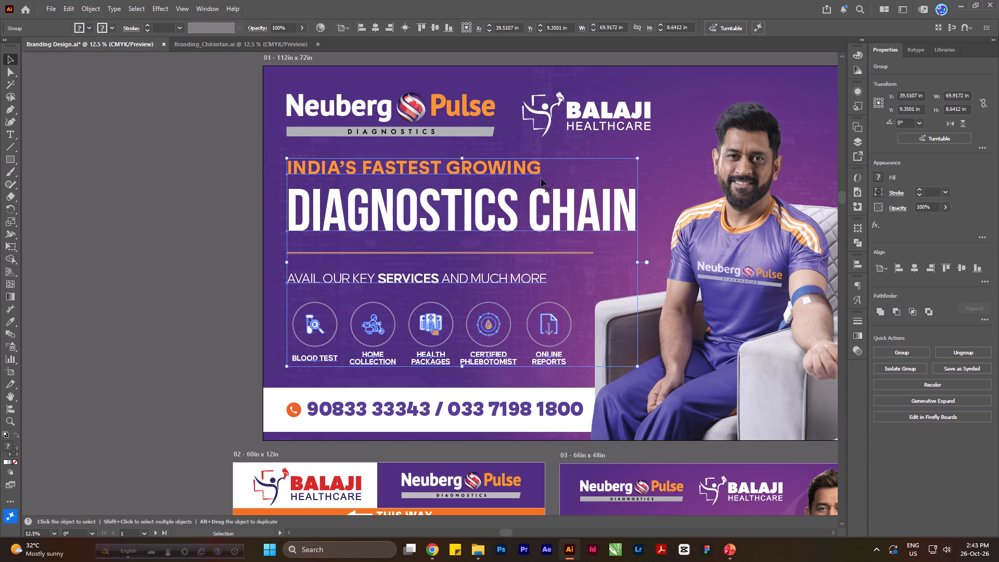
{"action": "left_click_drag", "start_coordinate": [636, 262], "coordinate": [654, 262], "text": "shift"}
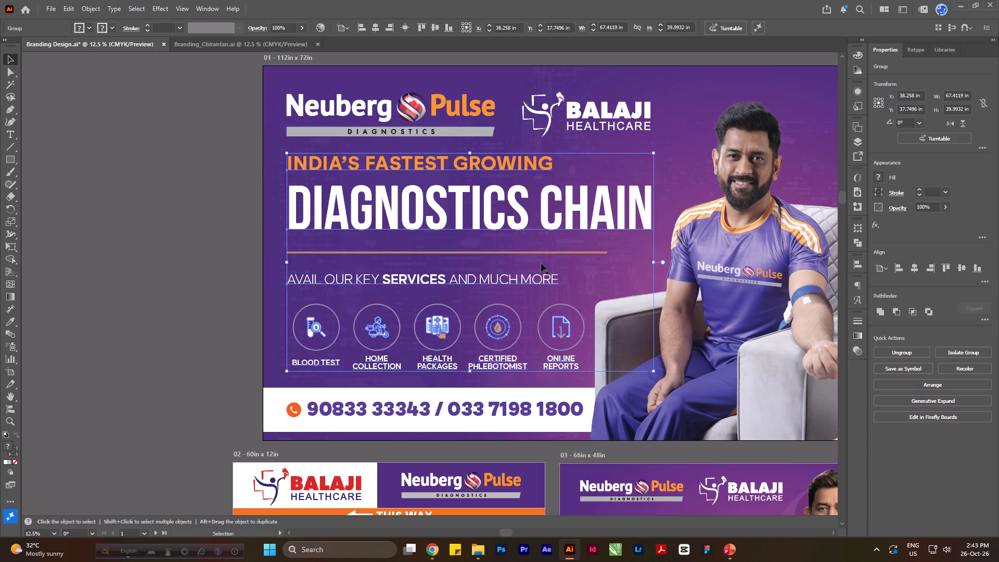
{"action": "left_click", "coordinate": [508, 279], "text": "shift"}
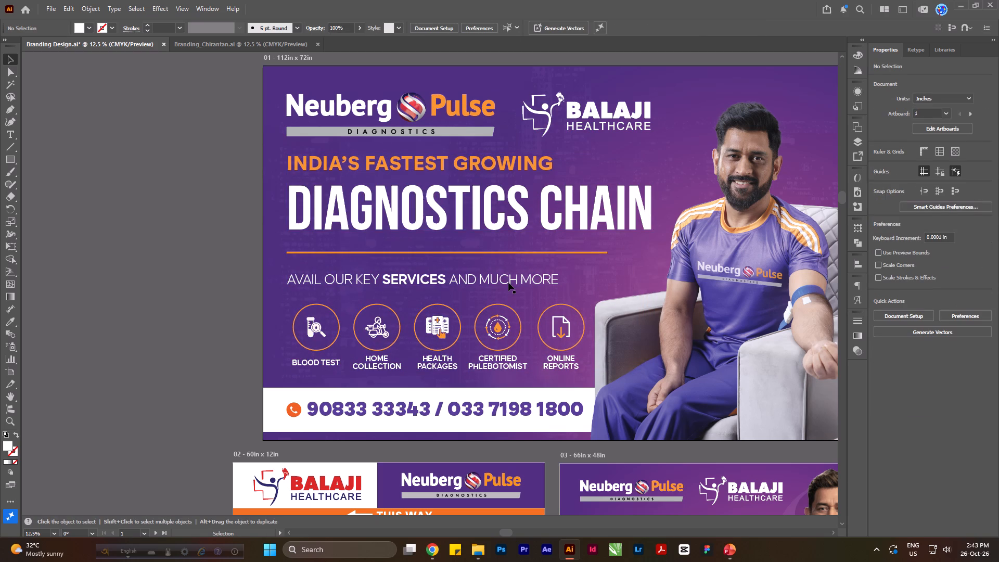
{"action": "left_click", "coordinate": [522, 277]}
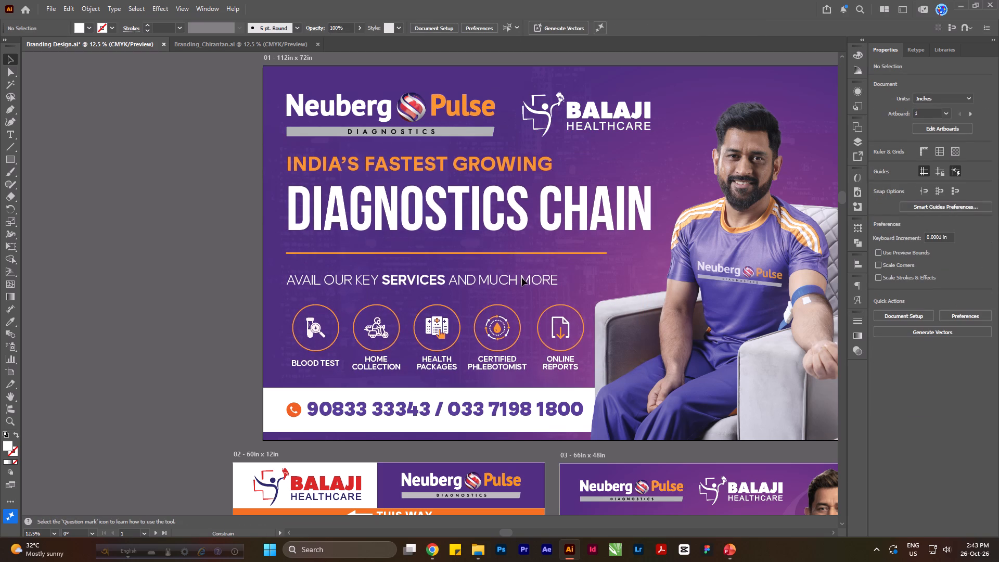
{"action": "left_click", "coordinate": [187, 114]}
Start an Export for Screens with only the 112in x 72in artboard chosen for export.
{"action": "scroll", "coordinate": [305, 112], "scroll_direction": "down", "scroll_amount": 2, "text": "alt"}
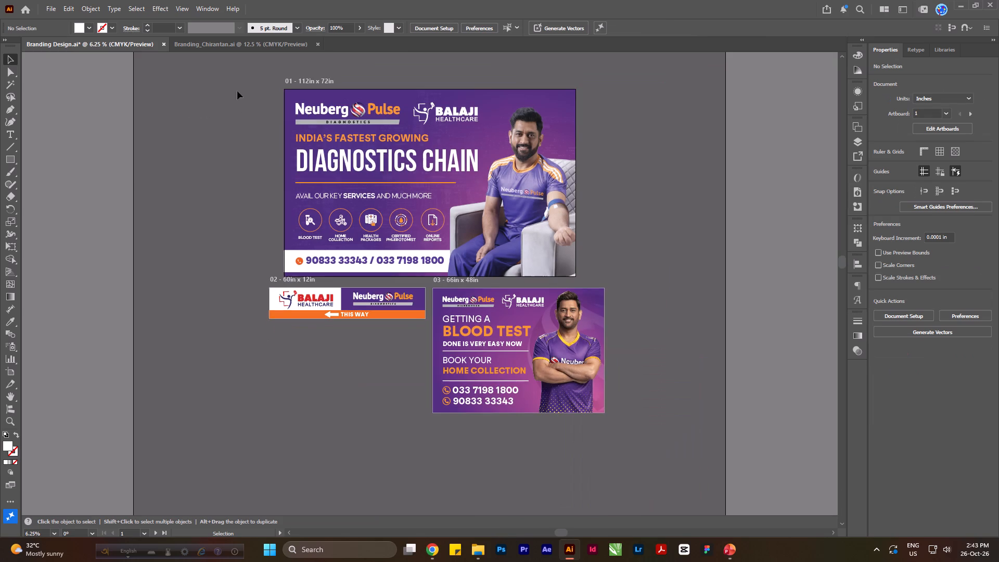
{"action": "left_click_drag", "start_coordinate": [233, 76], "coordinate": [601, 266]}
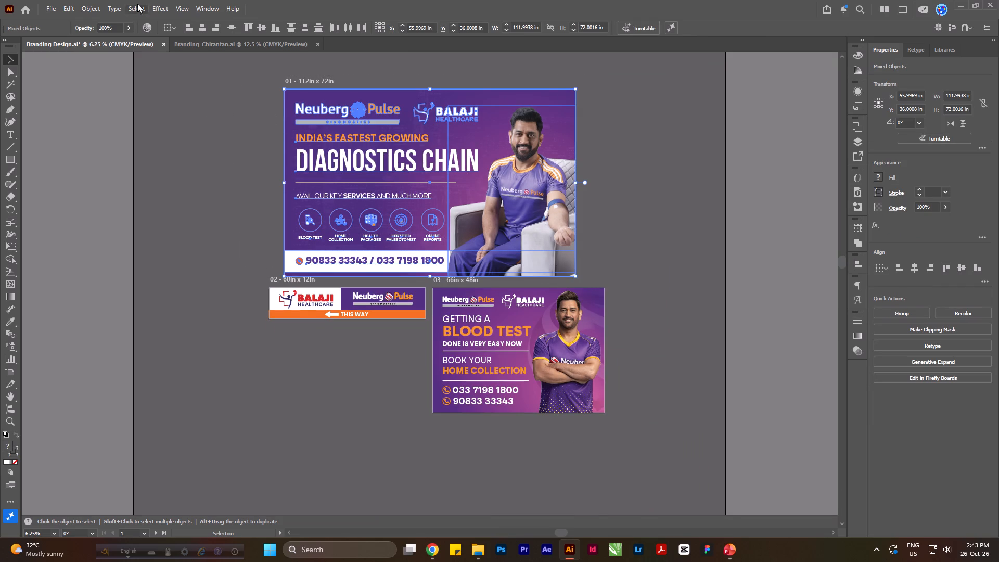
{"action": "left_click", "coordinate": [56, 9]}
{"action": "left_click", "coordinate": [104, 247]}
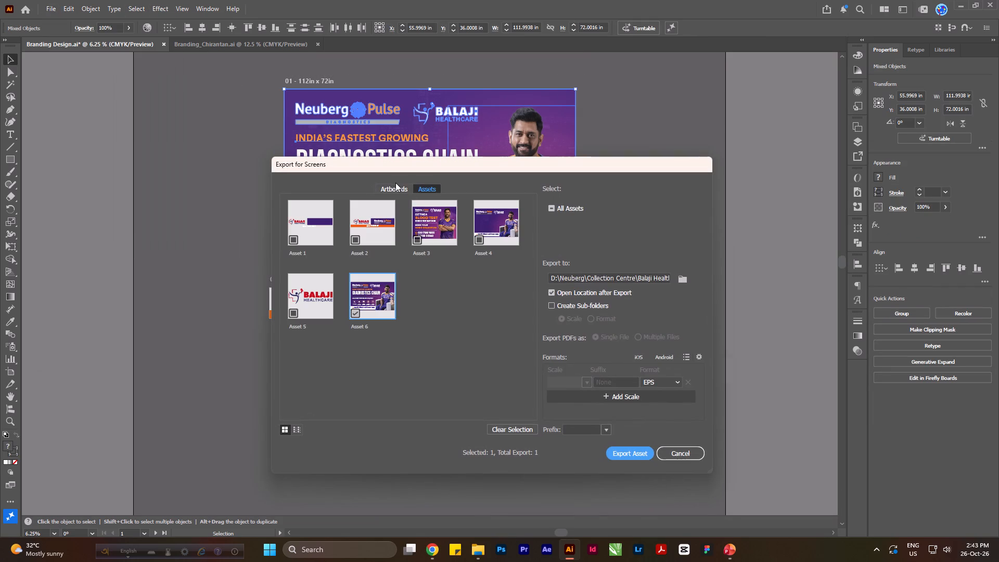
{"action": "left_click", "coordinate": [395, 183]}
{"action": "left_click", "coordinate": [395, 188]}
{"action": "left_click", "coordinate": [367, 237]}
{"action": "left_click", "coordinate": [317, 245]}
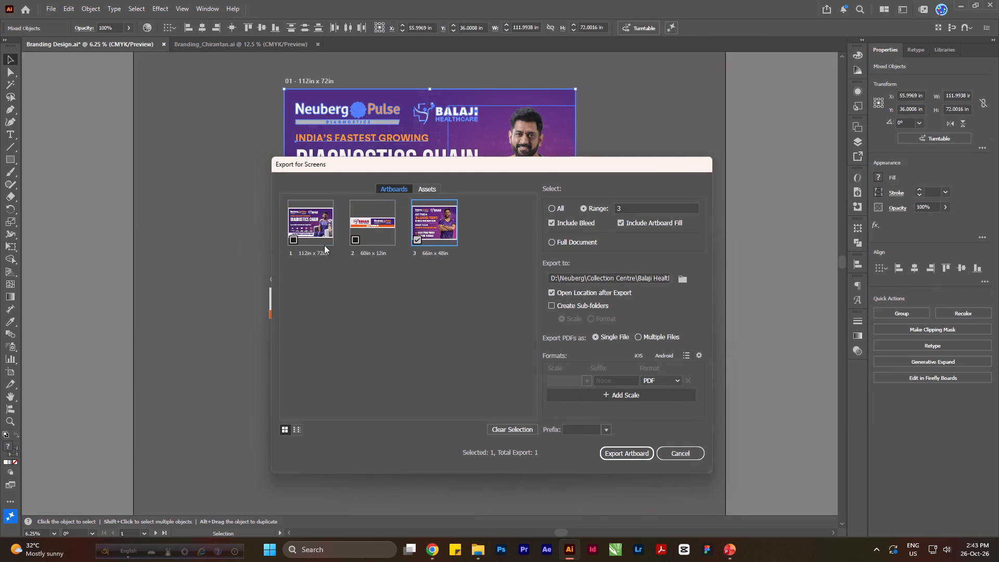
{"action": "left_click", "coordinate": [419, 239]}
{"action": "left_click", "coordinate": [304, 236]}
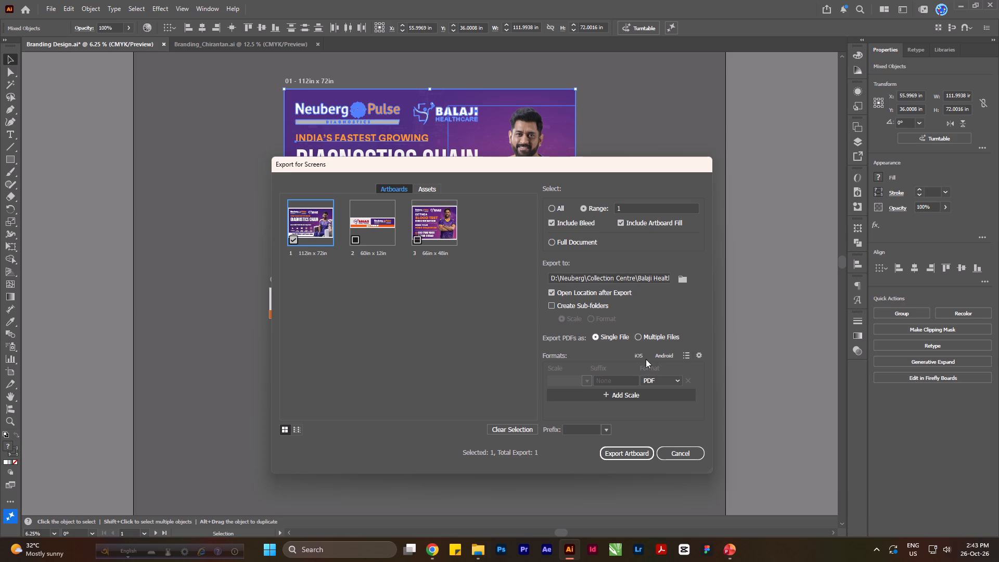
Set the export format to JPG 100 and clear the file name suffix.
{"action": "left_click", "coordinate": [651, 382]}
{"action": "left_click", "coordinate": [665, 225]}
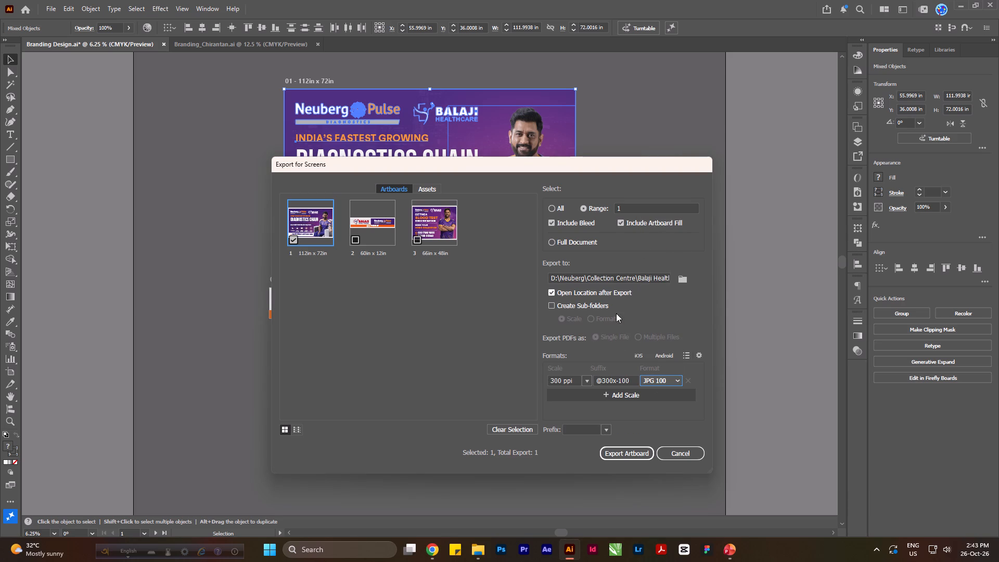
{"action": "left_click_drag", "start_coordinate": [633, 379], "coordinate": [586, 384]}
{"action": "key", "text": "BackSpace"}
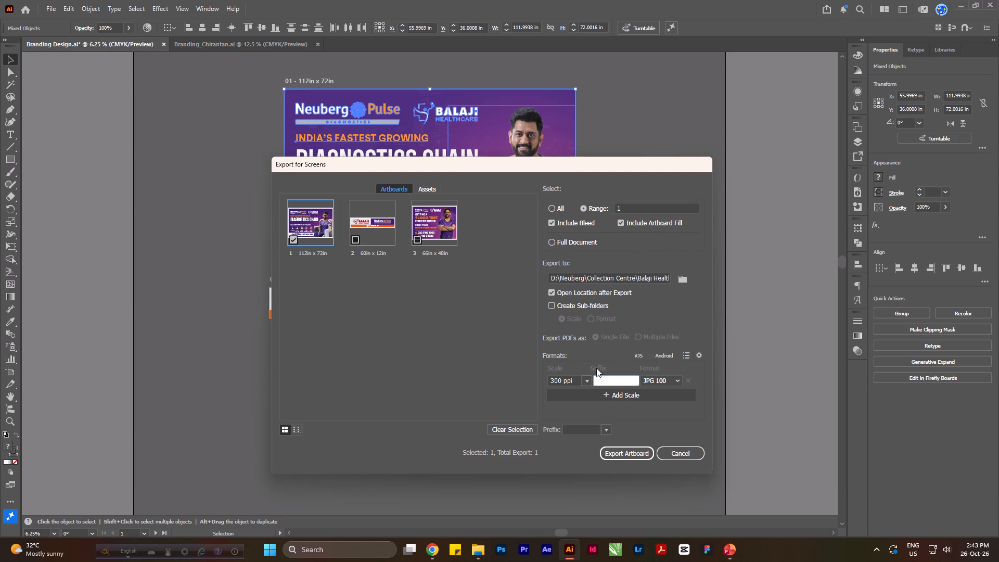
{"action": "left_click", "coordinate": [420, 333]}
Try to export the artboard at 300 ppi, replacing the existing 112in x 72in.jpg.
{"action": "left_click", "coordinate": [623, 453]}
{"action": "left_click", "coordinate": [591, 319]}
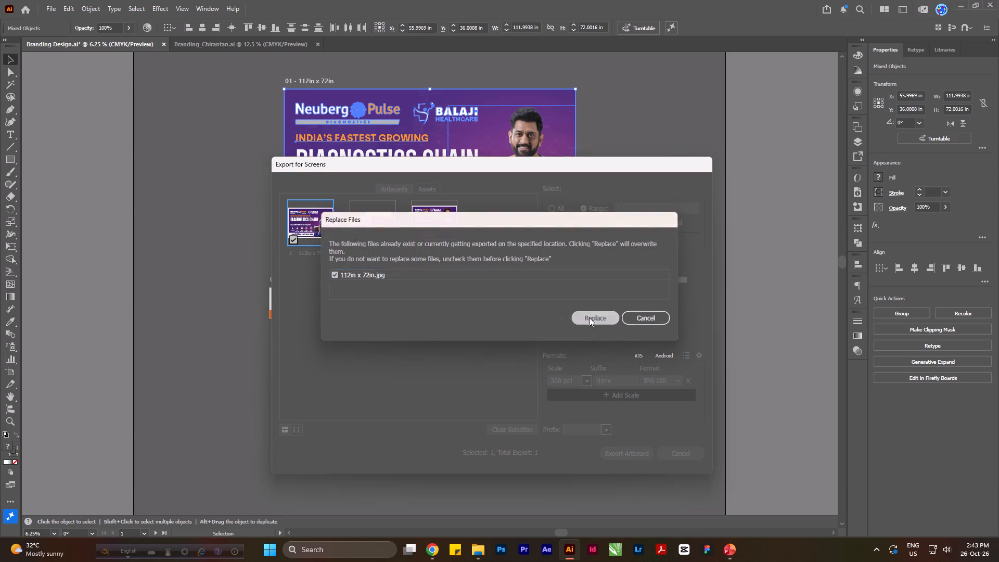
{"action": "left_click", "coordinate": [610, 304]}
Set the export scale to 100 ppi and export the artboard, replacing the existing 112in x 72in.jpg.
{"action": "left_click_drag", "start_coordinate": [581, 380], "coordinate": [572, 380]}
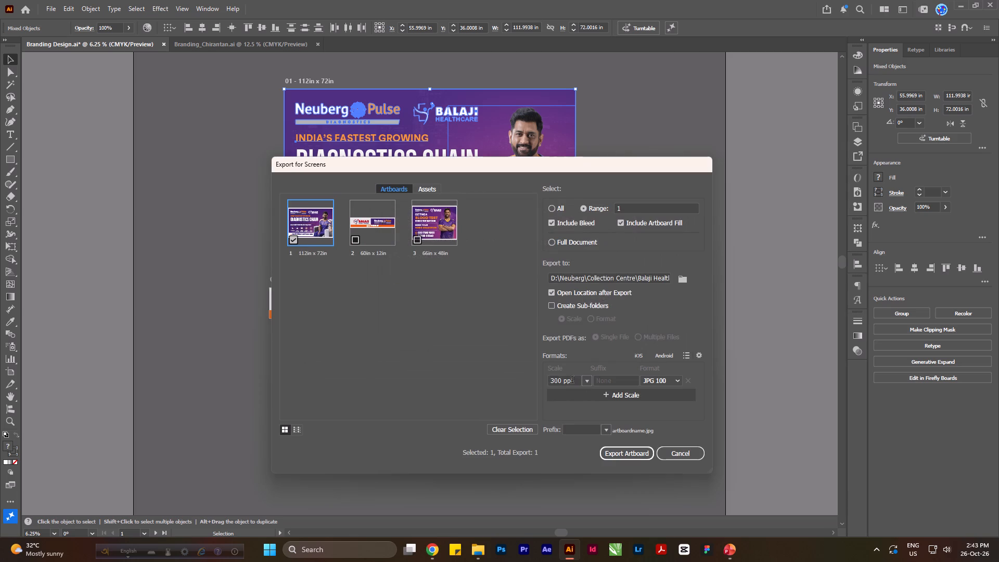
{"action": "left_click_drag", "start_coordinate": [572, 380], "coordinate": [535, 379]}
{"action": "left_click_drag", "start_coordinate": [575, 384], "coordinate": [544, 385]}
{"action": "key", "text": "1"}
{"action": "key", "text": "0"}
{"action": "key", "text": "0"}
{"action": "key", "text": "Return"}
{"action": "left_click", "coordinate": [637, 454]}
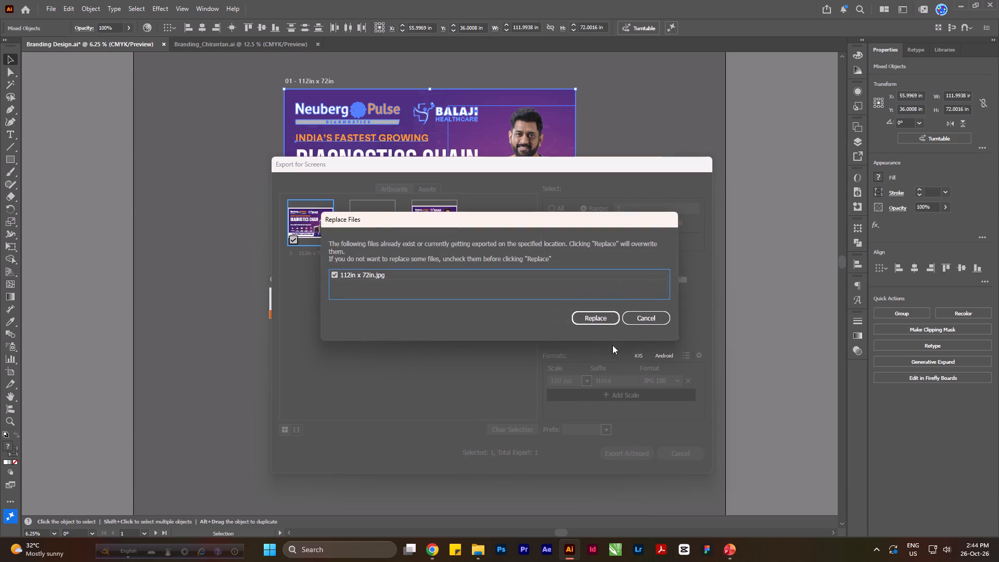
{"action": "left_click", "coordinate": [601, 321]}
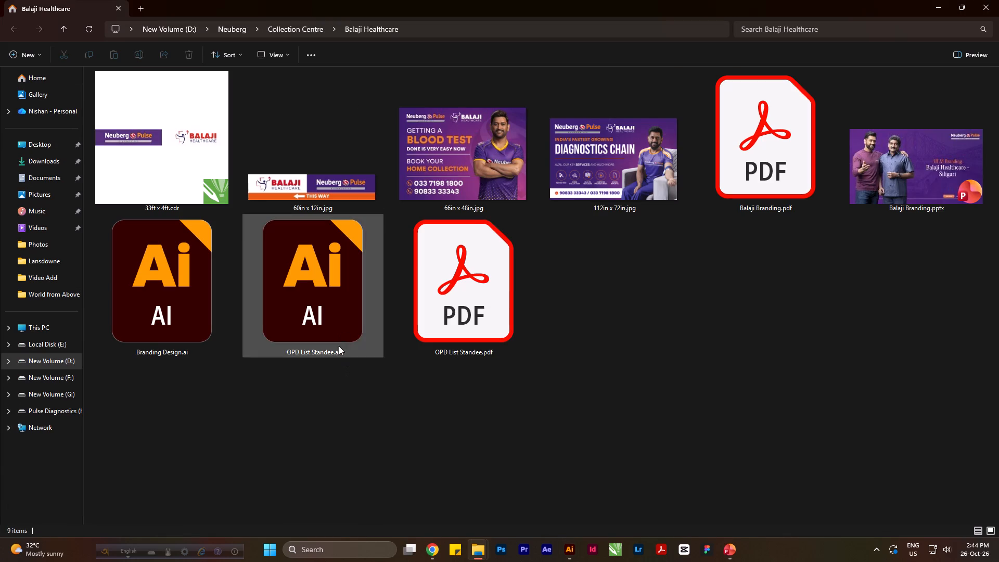
Replace the "OVER 250+" picture on slide 3 of Balaji Branding.pptx with 112in x 72in.jpg from the Balaji Healthcare folder.
{"action": "left_click_drag", "start_coordinate": [613, 178], "coordinate": [732, 550]}
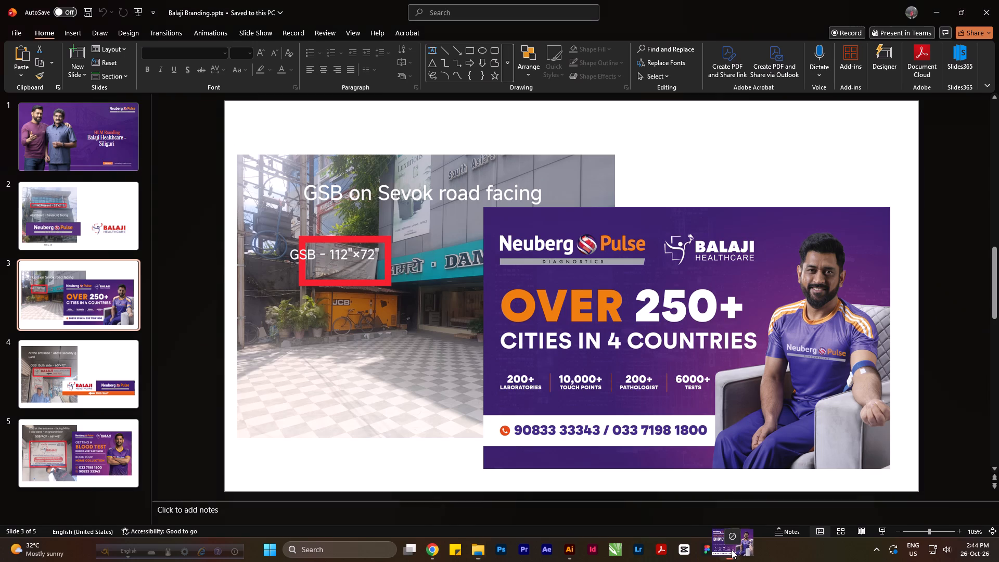
{"action": "left_click_drag", "start_coordinate": [732, 550], "coordinate": [509, 333]}
{"action": "left_click", "coordinate": [891, 287]}
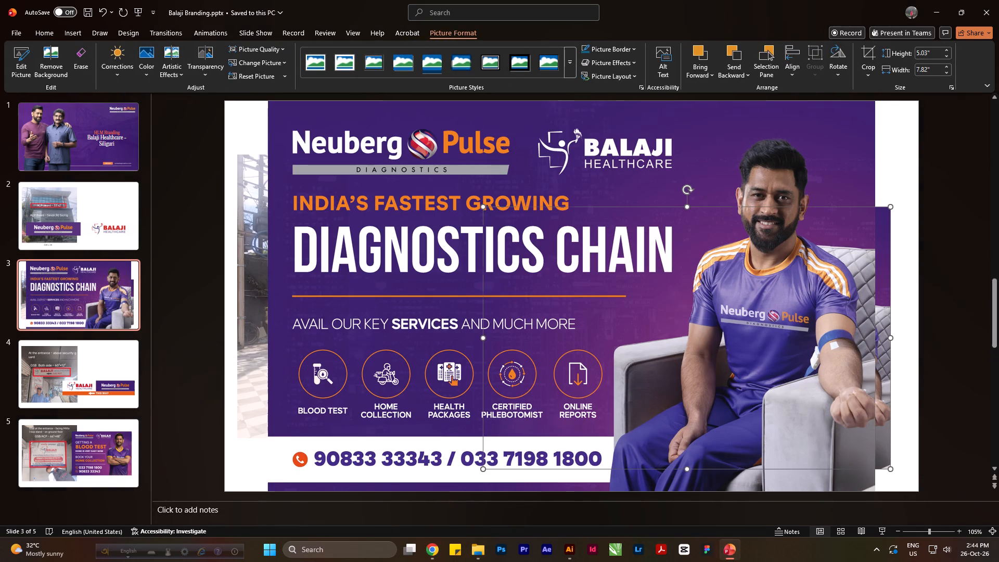
{"action": "key", "text": "Delete"}
Shrink the new Diagnostics Chain picture and position it over the lower-right part of the site photo on slide 3.
{"action": "left_click", "coordinate": [563, 208]}
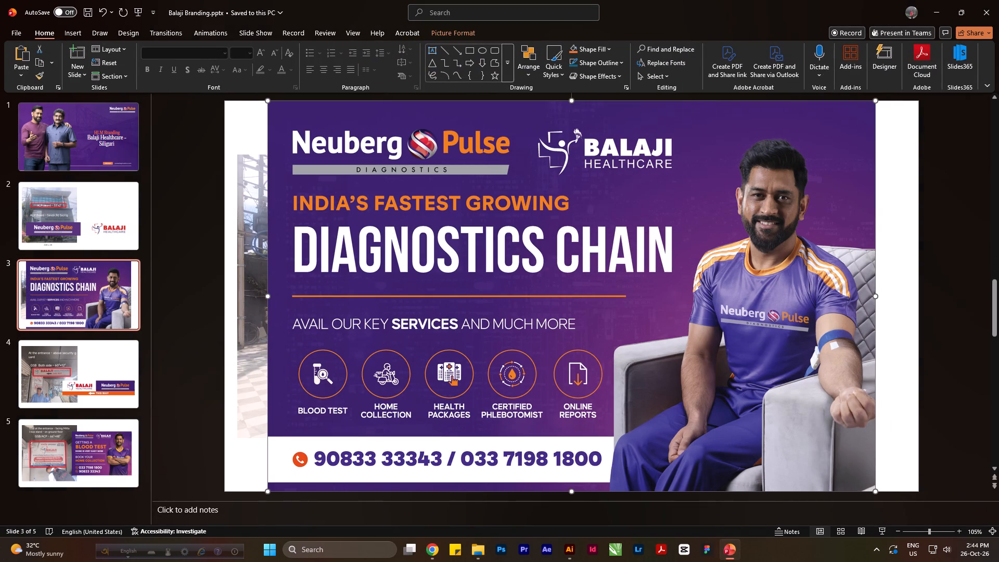
{"action": "left_click_drag", "start_coordinate": [266, 102], "coordinate": [461, 287]}
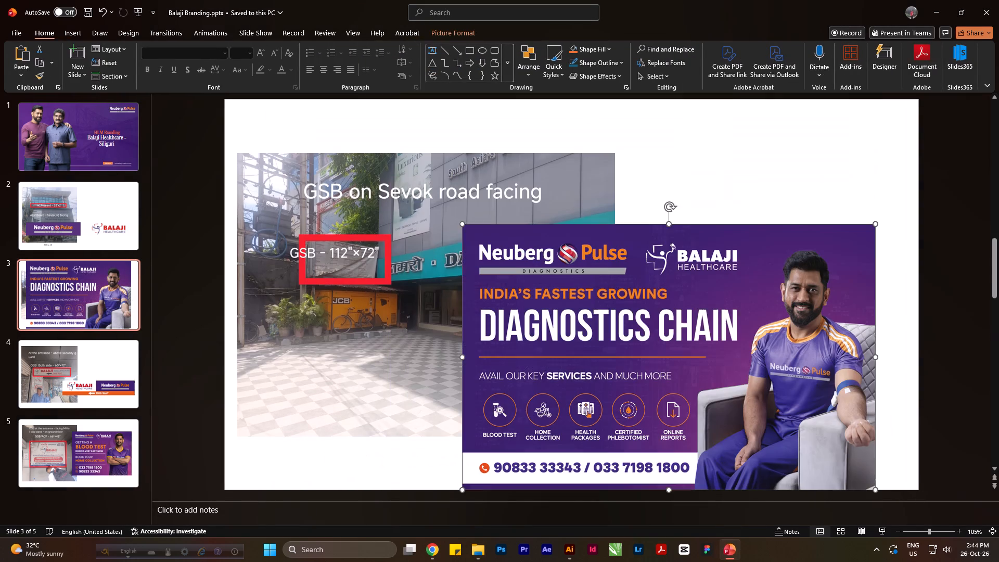
{"action": "left_click_drag", "start_coordinate": [698, 380], "coordinate": [702, 367]}
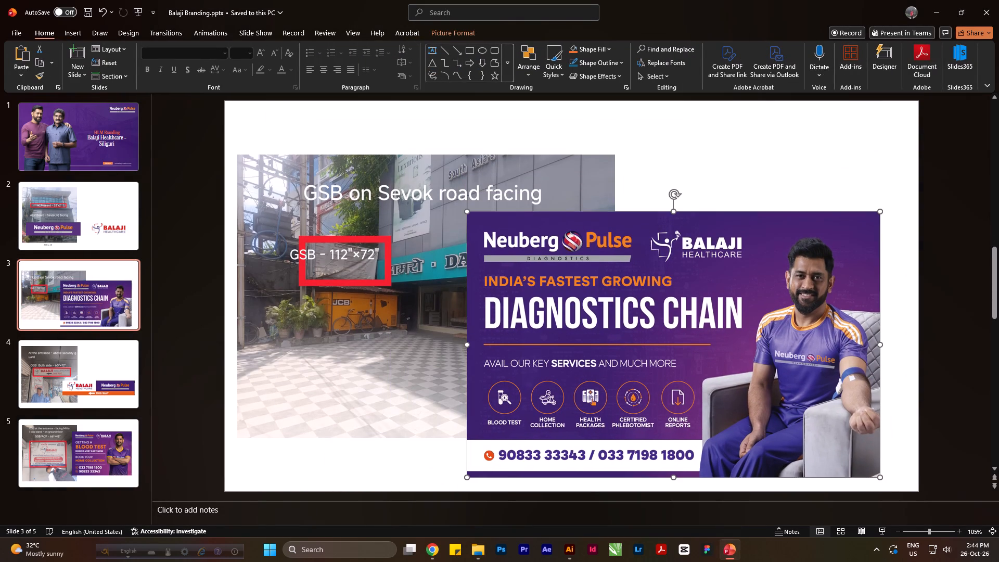
{"action": "left_click_drag", "start_coordinate": [465, 214], "coordinate": [541, 259]}
{"action": "left_click_drag", "start_coordinate": [693, 344], "coordinate": [659, 325]}
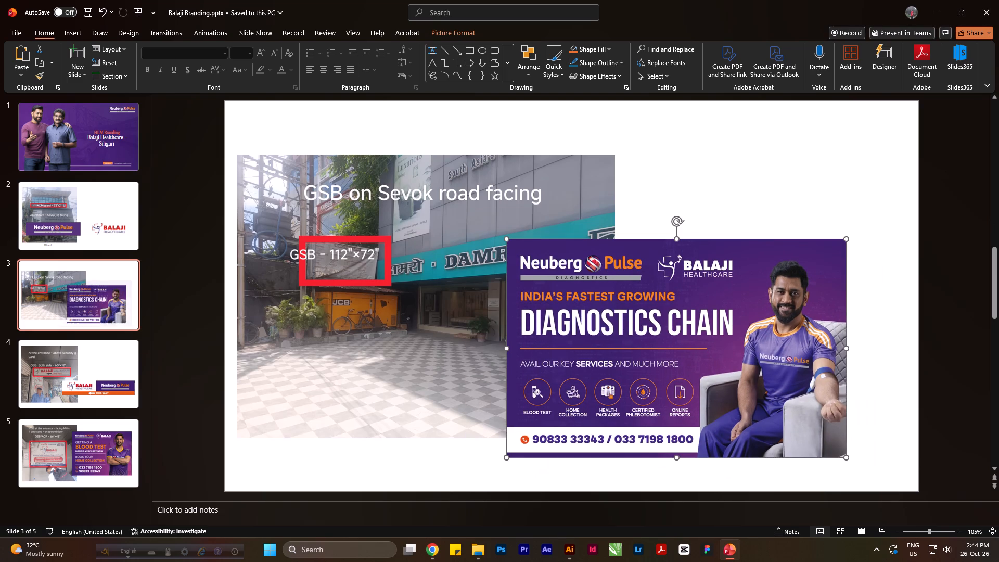
{"action": "left_click_drag", "start_coordinate": [846, 239], "coordinate": [874, 211]}
{"action": "left_click", "coordinate": [818, 168]}
{"action": "left_click_drag", "start_coordinate": [787, 308], "coordinate": [787, 309]}
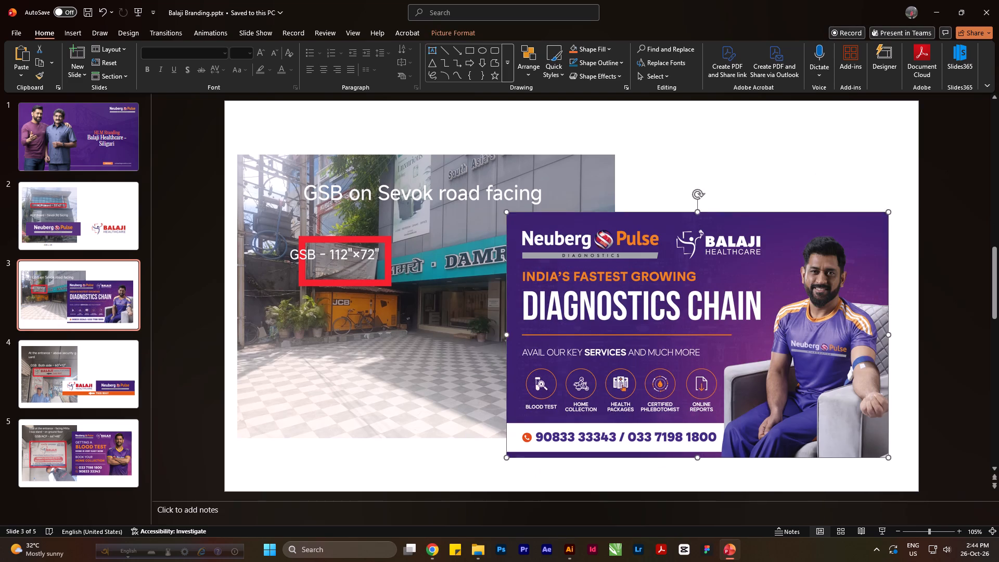
{"action": "left_click_drag", "start_coordinate": [787, 309], "coordinate": [786, 316]}
{"action": "left_click", "coordinate": [784, 199]}
Check the picture layout on slide 5, return to slide 3, and save the presentation.
{"action": "left_click", "coordinate": [82, 432]}
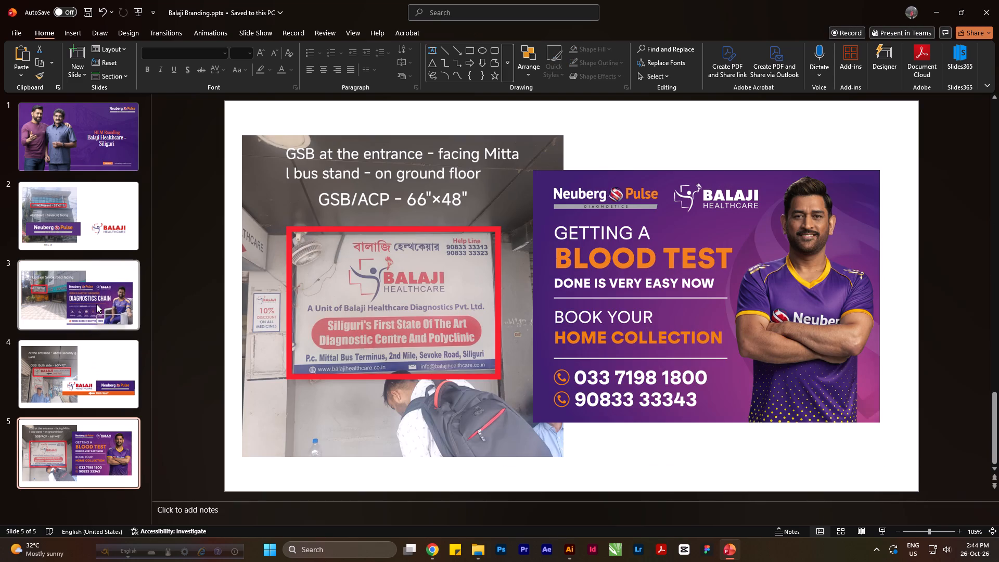
{"action": "left_click", "coordinate": [96, 304]}
{"action": "key", "text": "ctrl+s"}
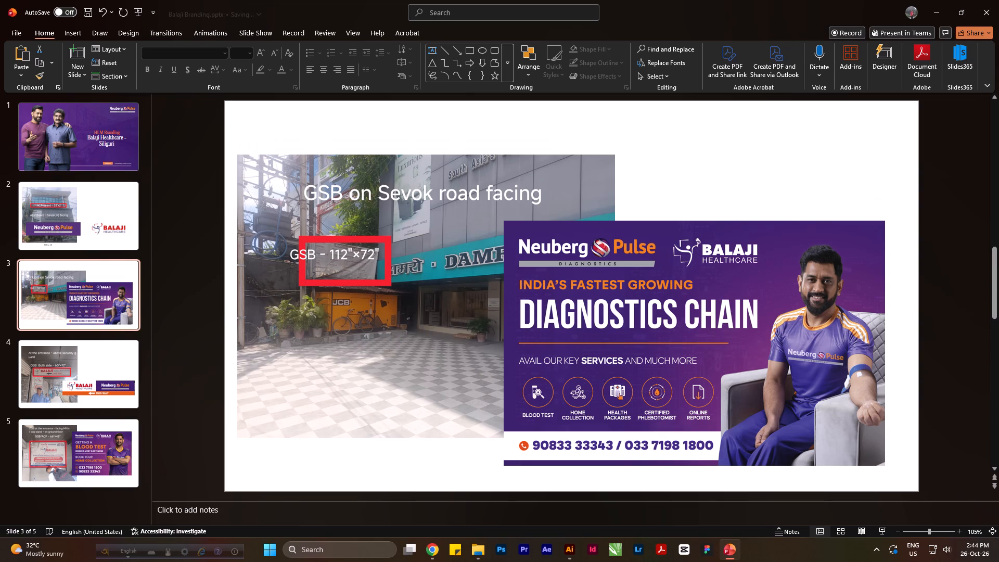
Start a Save As of the Balaji Branding presentation.
{"action": "key", "text": "ctrl+shift+s"}
{"action": "left_click", "coordinate": [809, 395]}
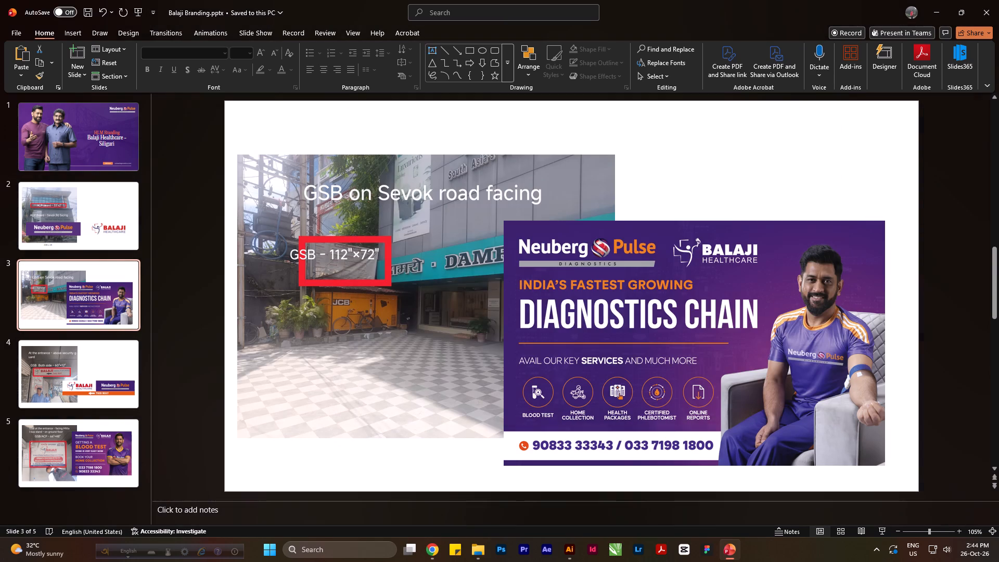
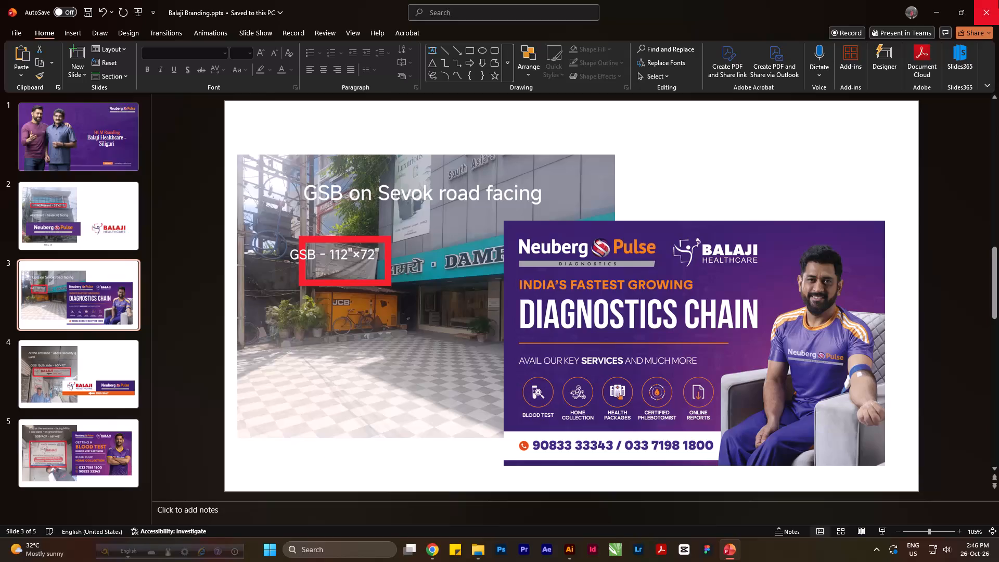
Dismiss the open Save As and save the Balaji Branding presentation under its current name.
{"action": "key", "text": "ctrl+s"}
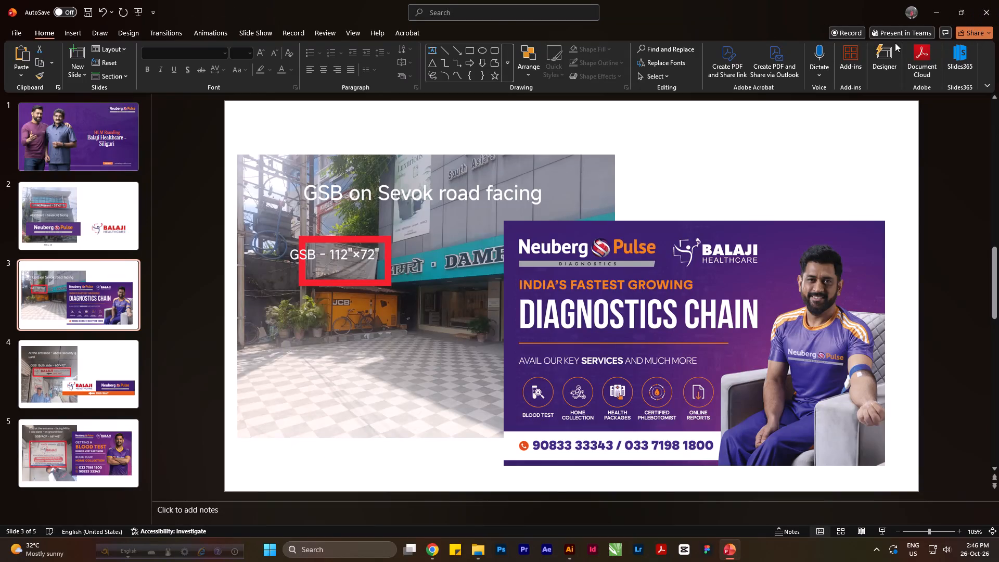
{"action": "key", "text": "ctrl+shift+a"}
{"action": "key", "text": "ctrl+shift+s"}
{"action": "left_click", "coordinate": [798, 390]}
{"action": "key", "text": "ctrl+s"}
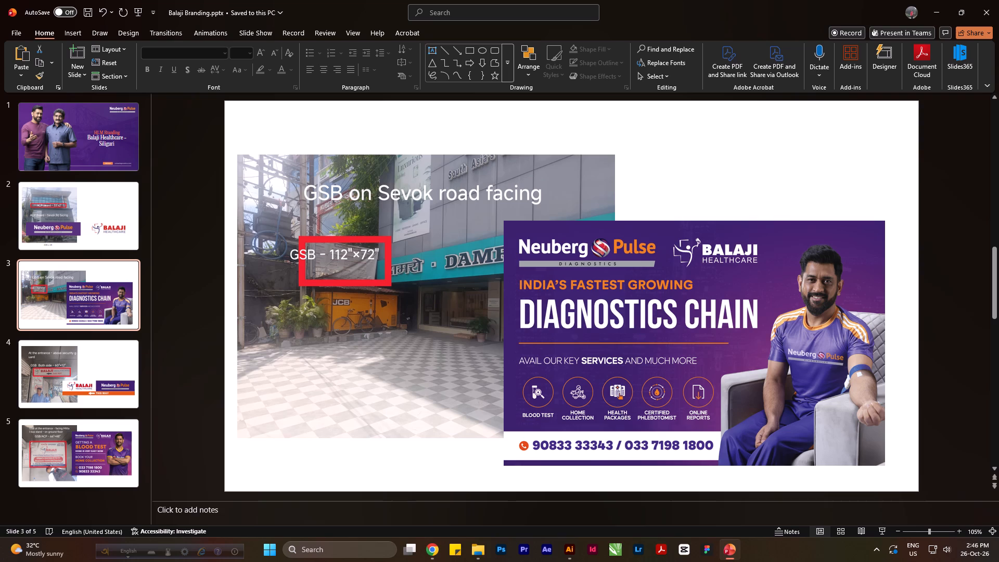
In Illustrator, enlarge the contact number line on the 112in x 72in board to about 57.8 in wide.
{"action": "left_click", "coordinate": [567, 557]}
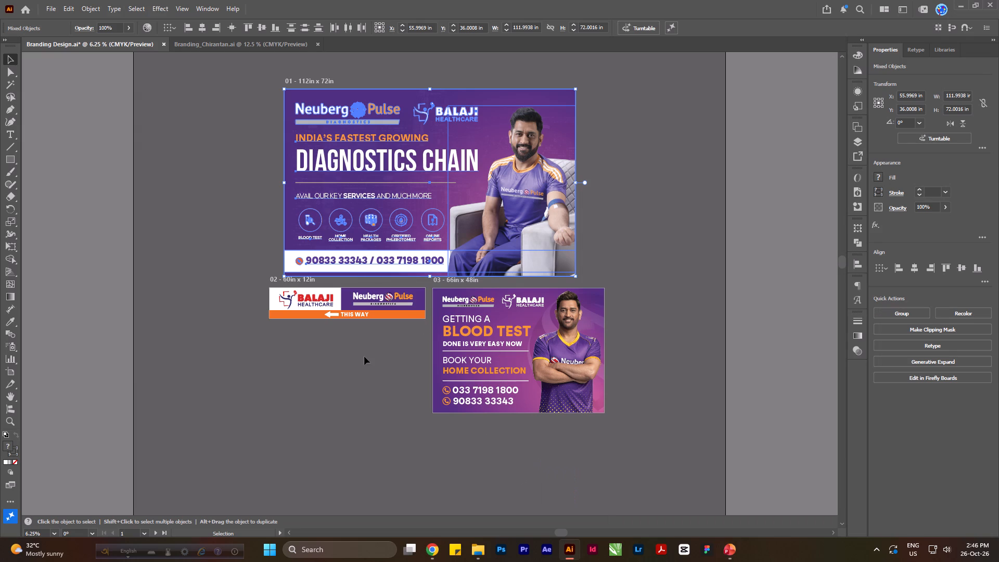
{"action": "left_click", "coordinate": [364, 356]}
{"action": "scroll", "coordinate": [403, 262], "scroll_direction": "up", "scroll_amount": 5, "text": "alt"}
{"action": "left_click", "coordinate": [405, 262]}
{"action": "scroll", "coordinate": [472, 272], "scroll_direction": "down", "scroll_amount": 2, "text": "alt"}
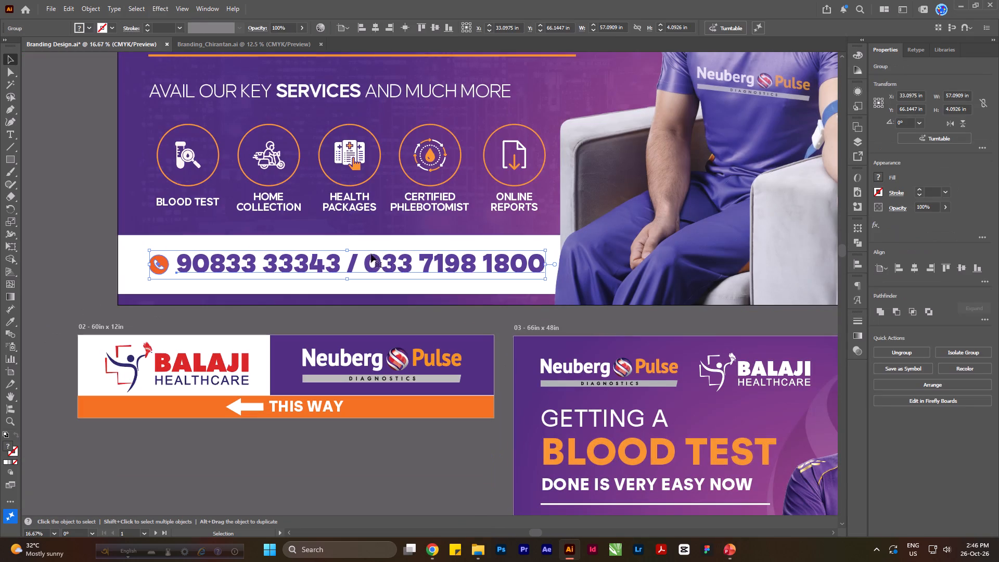
{"action": "left_click_drag", "start_coordinate": [350, 249], "coordinate": [349, 207]}
{"action": "key", "text": "ctrl+z"}
{"action": "left_click", "coordinate": [400, 469]}
{"action": "left_click", "coordinate": [520, 271]}
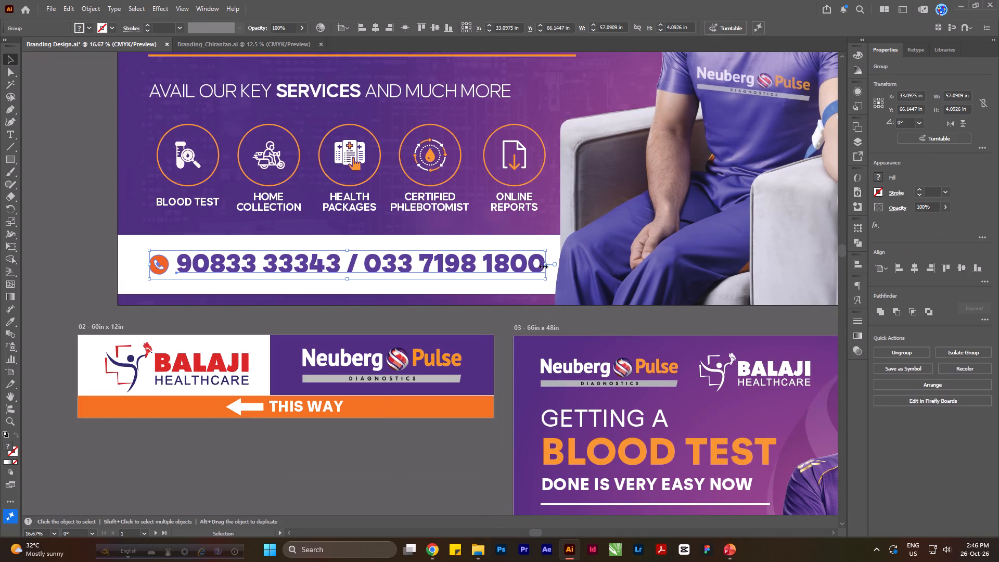
{"action": "left_click_drag", "start_coordinate": [542, 265], "coordinate": [550, 264], "text": "shift"}
{"action": "left_click", "coordinate": [377, 484]}
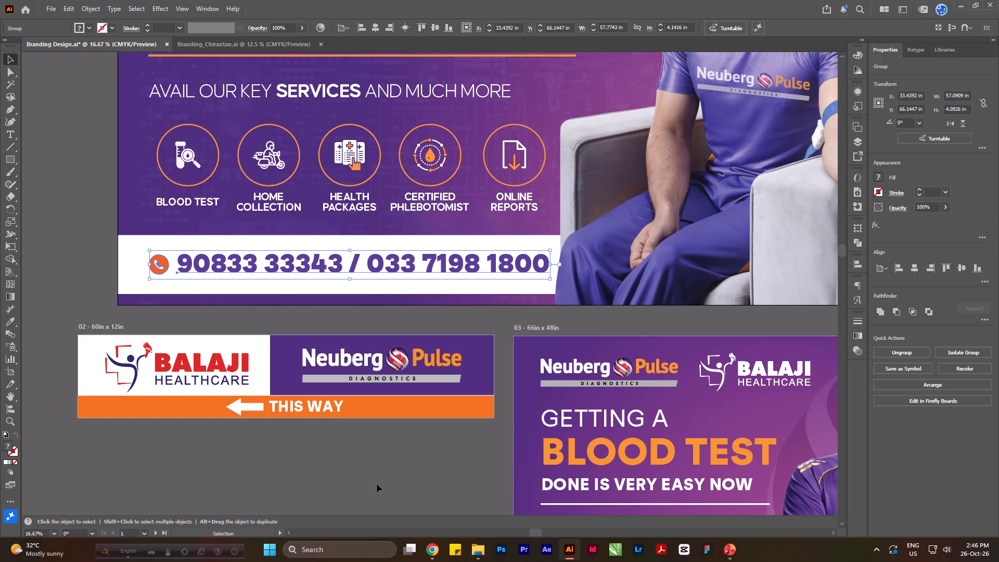
Reduce the white strip behind the contact numbers to about 6.5 in high, symmetrically, and save Branding Design.ai.
{"action": "left_click", "coordinate": [393, 238]}
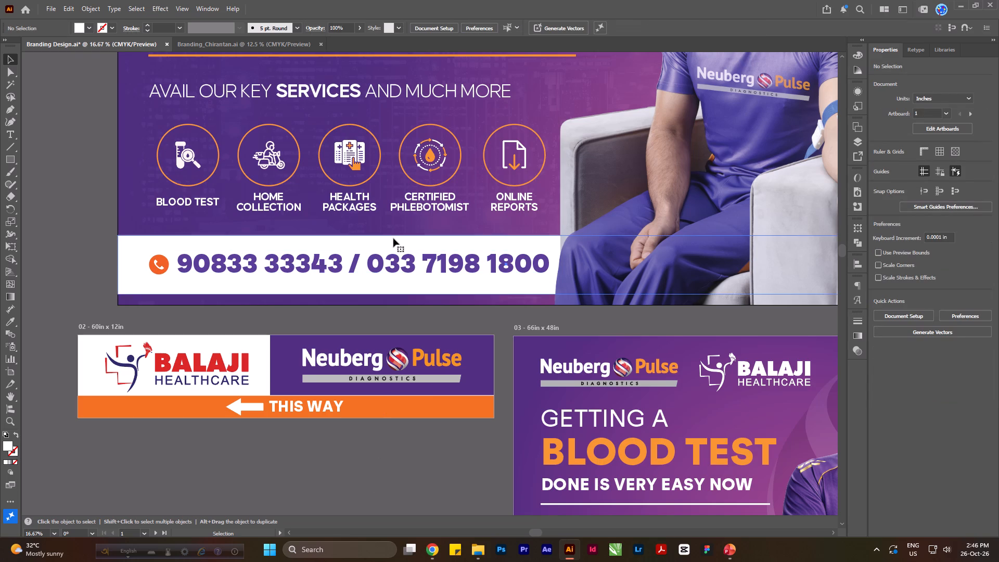
{"action": "left_click_drag", "start_coordinate": [506, 235], "coordinate": [506, 241], "text": "alt"}
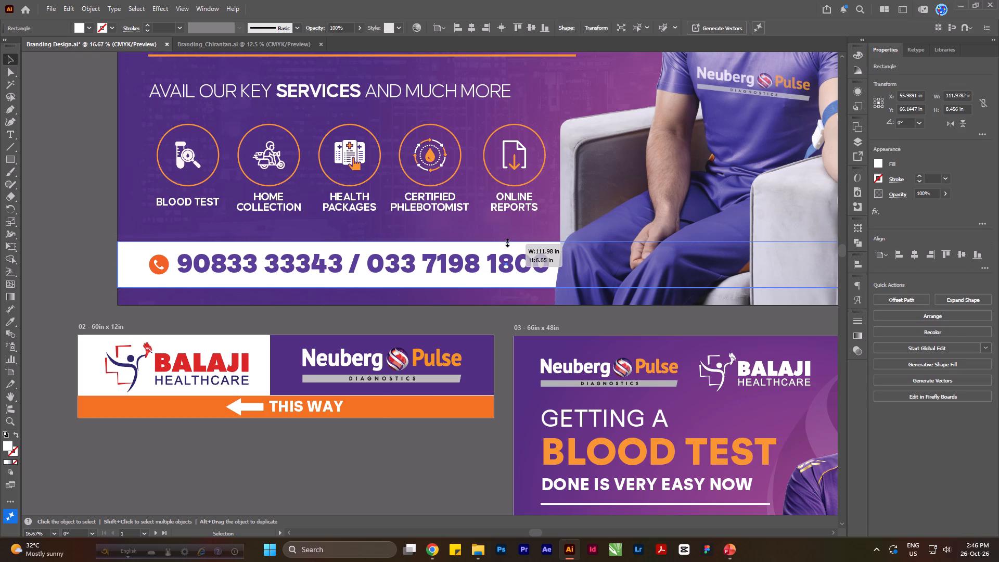
{"action": "left_click_drag", "start_coordinate": [506, 241], "coordinate": [506, 242], "text": "alt"}
{"action": "left_click", "coordinate": [366, 473]}
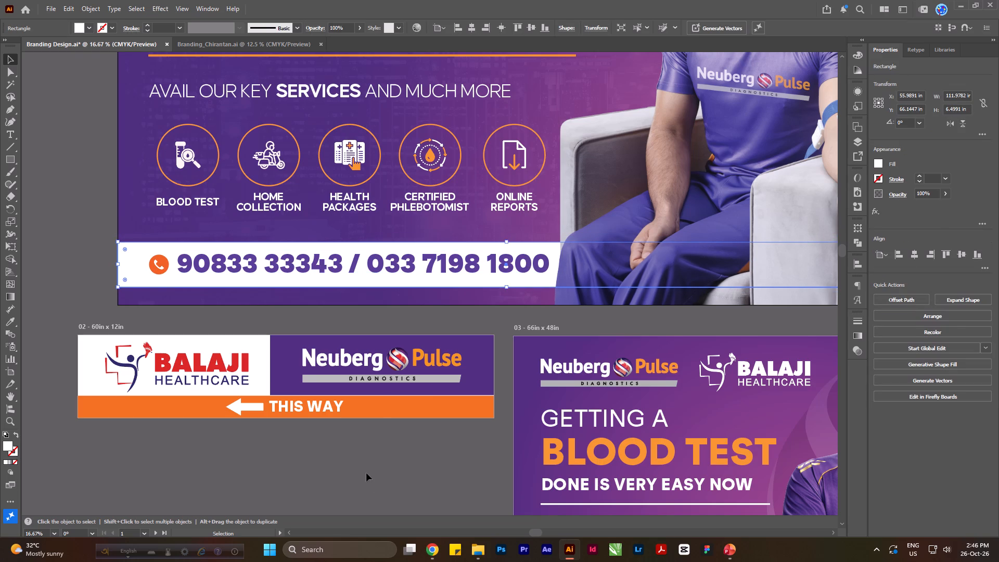
{"action": "scroll", "coordinate": [330, 407], "scroll_direction": "down", "scroll_amount": 1, "text": "alt"}
{"action": "scroll", "coordinate": [320, 457], "scroll_direction": "up", "scroll_amount": 1, "text": "alt"}
{"action": "left_click", "coordinate": [81, 220]}
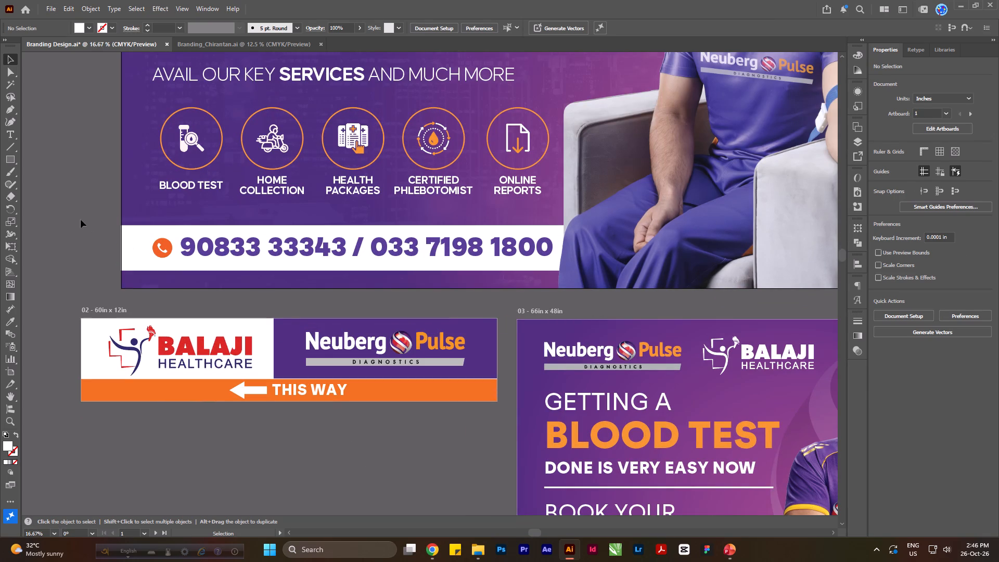
{"action": "key", "text": "ctrl+s"}
{"action": "key", "text": "ctrl+s"}
On the 66in x 48in board, move the lower phone number line straight up onto the first number's row.
{"action": "scroll", "coordinate": [171, 245], "scroll_direction": "up", "scroll_amount": 4}
{"action": "scroll", "coordinate": [177, 257], "scroll_direction": "down", "scroll_amount": 14}
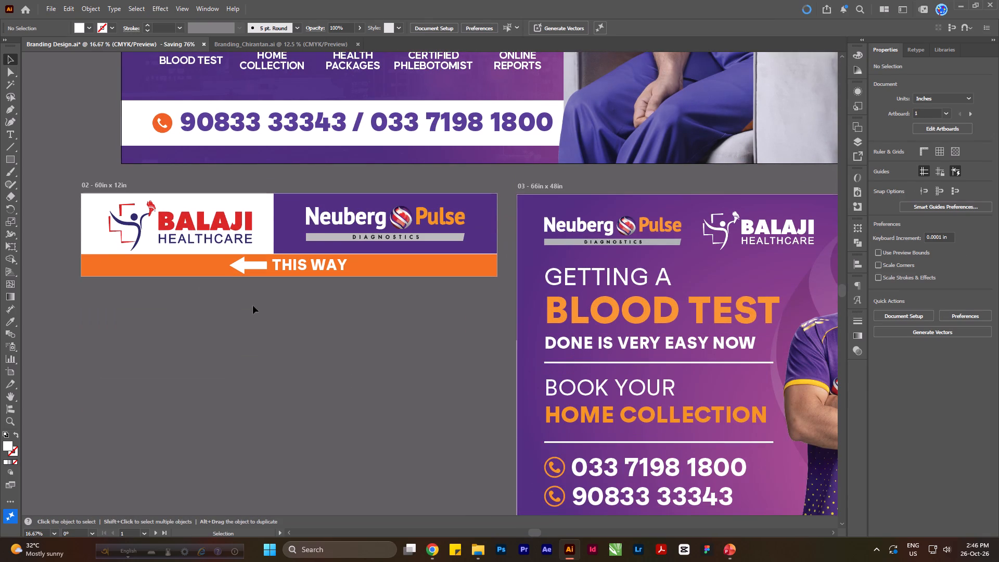
{"action": "scroll", "coordinate": [253, 305], "scroll_direction": "down", "scroll_amount": 4}
{"action": "scroll", "coordinate": [276, 307], "scroll_direction": "up", "scroll_amount": 6}
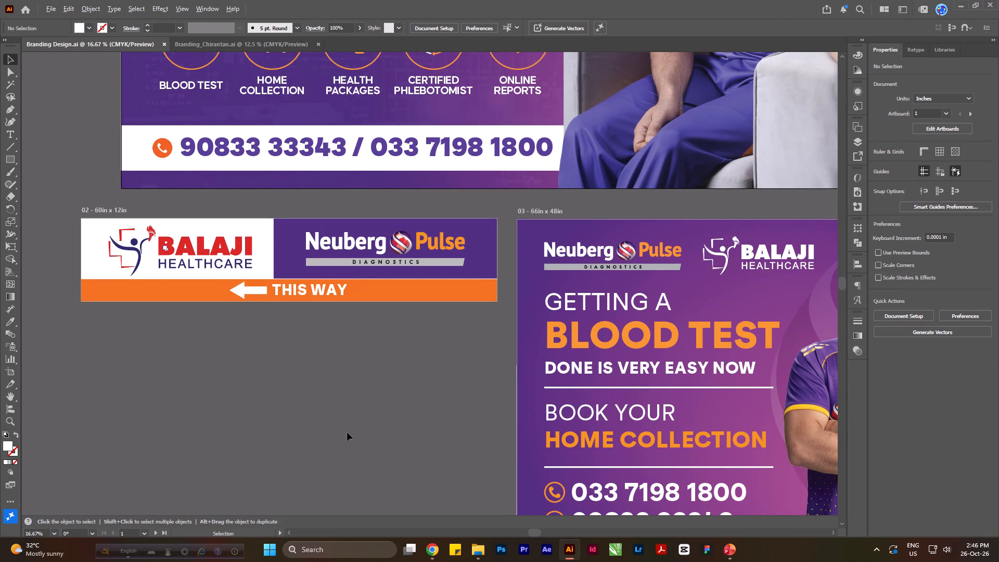
{"action": "scroll", "coordinate": [352, 404], "scroll_direction": "down", "scroll_amount": 1, "text": "alt"}
{"action": "scroll", "coordinate": [349, 392], "scroll_direction": "down", "scroll_amount": 8}
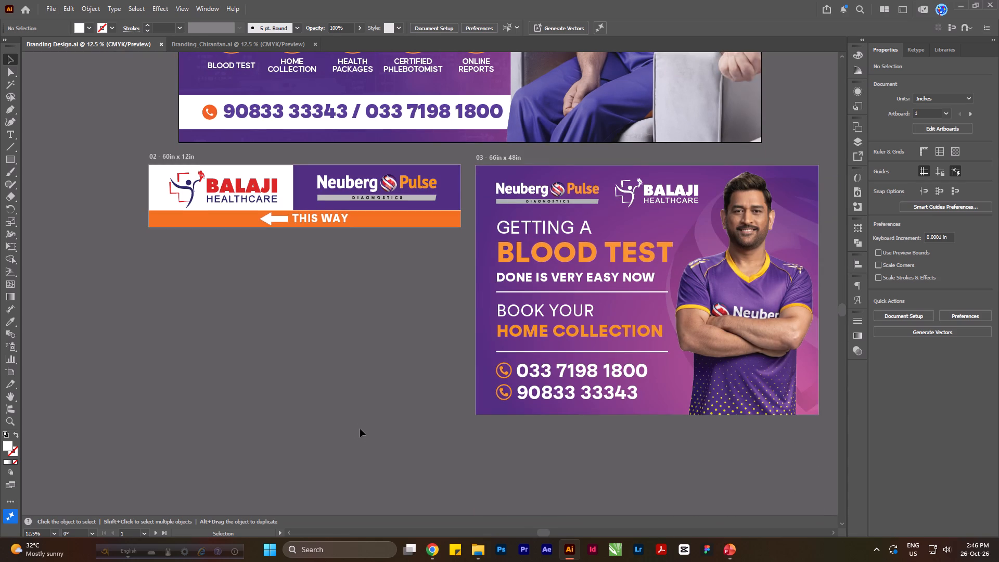
{"action": "left_click_drag", "start_coordinate": [442, 448], "coordinate": [760, 460]}
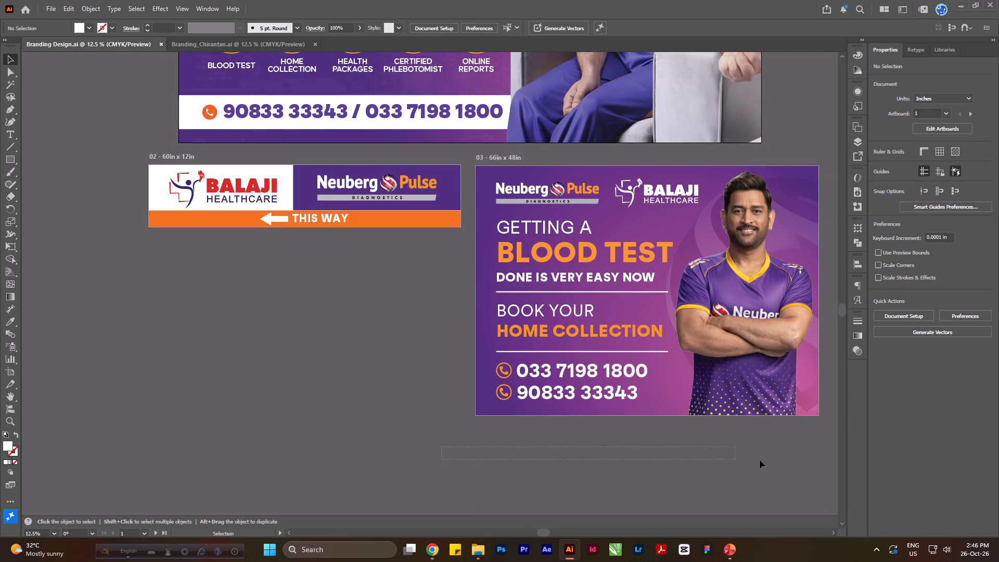
{"action": "left_click_drag", "start_coordinate": [760, 460], "coordinate": [875, 462]}
{"action": "scroll", "coordinate": [537, 394], "scroll_direction": "up", "scroll_amount": 1, "text": "alt"}
{"action": "left_click", "coordinate": [537, 394]}
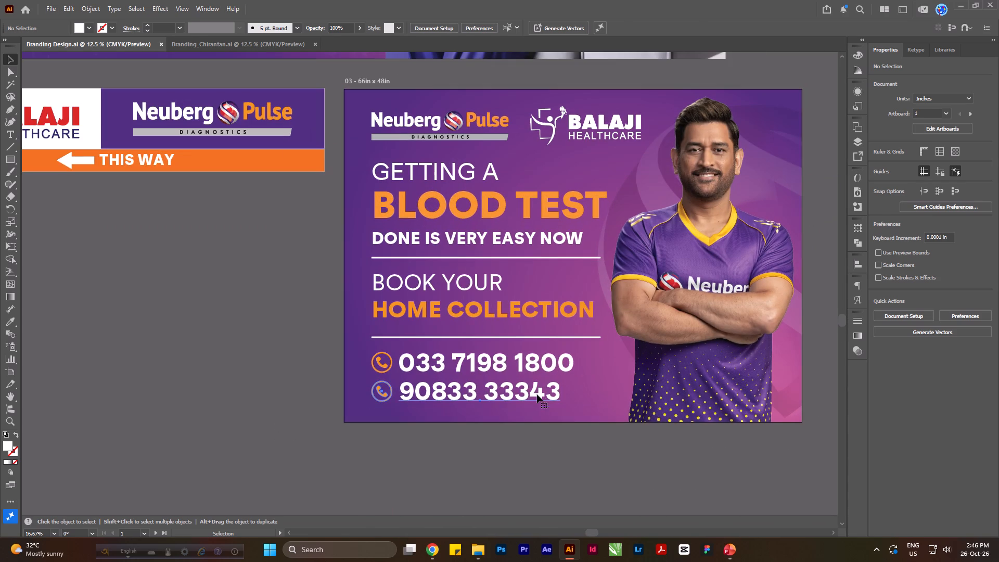
{"action": "scroll", "coordinate": [486, 363], "scroll_direction": "up", "scroll_amount": 1, "text": "shift"}
{"action": "left_click", "coordinate": [486, 363], "text": "shift"}
{"action": "scroll", "coordinate": [473, 386], "scroll_direction": "down", "scroll_amount": 8}
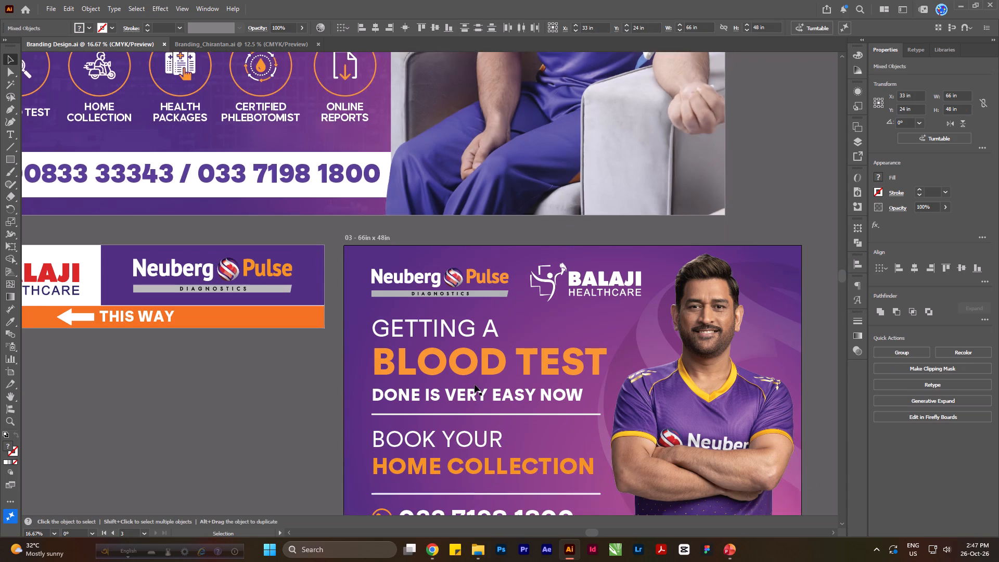
{"action": "scroll", "coordinate": [475, 385], "scroll_direction": "down", "scroll_amount": 14}
{"action": "left_click", "coordinate": [151, 379]}
{"action": "scroll", "coordinate": [445, 356], "scroll_direction": "up", "scroll_amount": 2, "text": "alt"}
{"action": "left_click", "coordinate": [453, 354]}
{"action": "left_click_drag", "start_coordinate": [469, 352], "coordinate": [468, 306]}
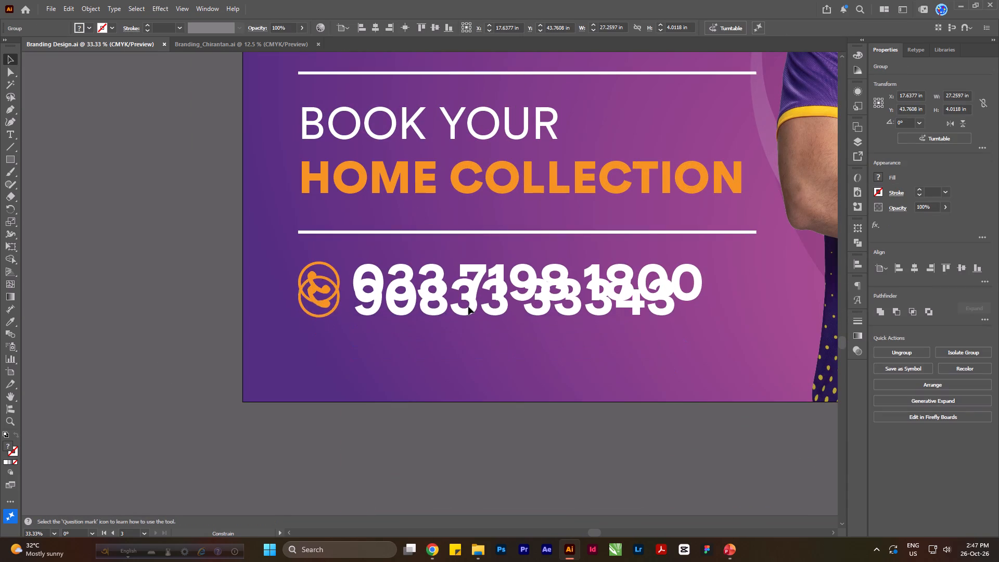
{"action": "left_click_drag", "start_coordinate": [468, 306], "coordinate": [468, 293]}
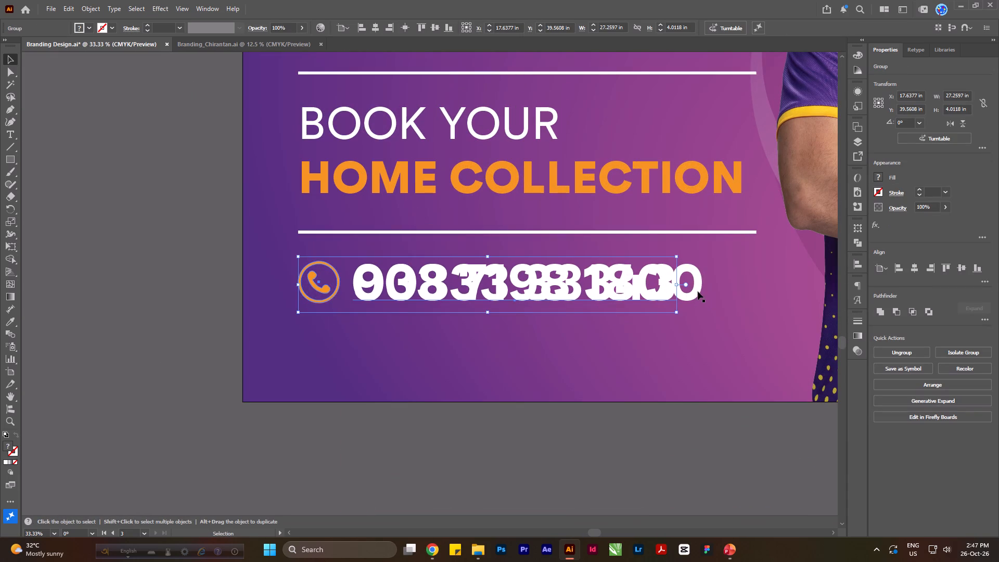
Move the phone line starting with 033 down to the second row on the 66in x 48in board and save the document.
{"action": "left_click_drag", "start_coordinate": [697, 291], "coordinate": [701, 345]}
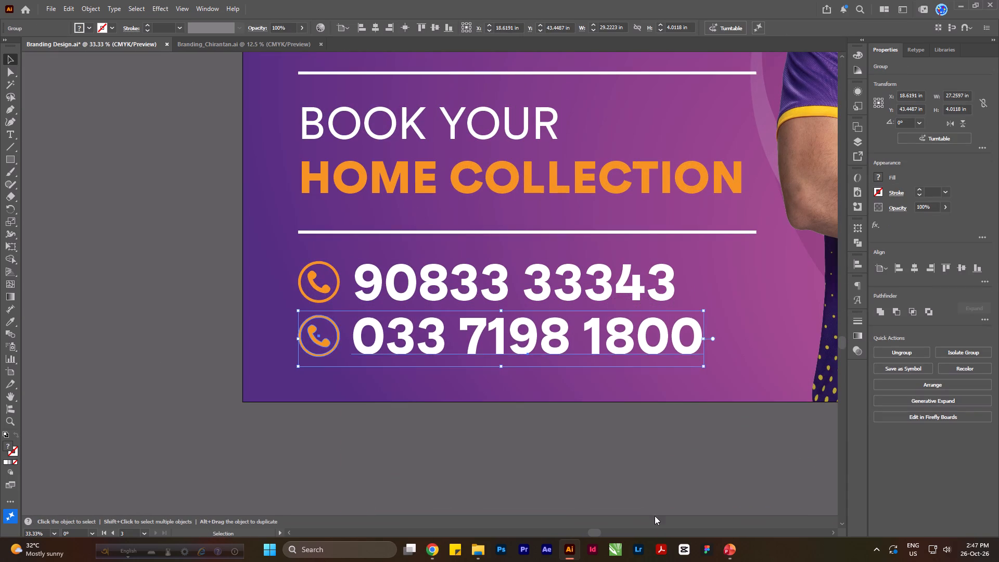
{"action": "left_click", "coordinate": [655, 516]}
{"action": "scroll", "coordinate": [486, 415], "scroll_direction": "down", "scroll_amount": 2, "text": "alt"}
{"action": "left_click", "coordinate": [479, 435]}
{"action": "scroll", "coordinate": [195, 321], "scroll_direction": "down", "scroll_amount": 1, "text": "alt"}
{"action": "left_click", "coordinate": [278, 370]}
{"action": "key", "text": "ctrl+s"}
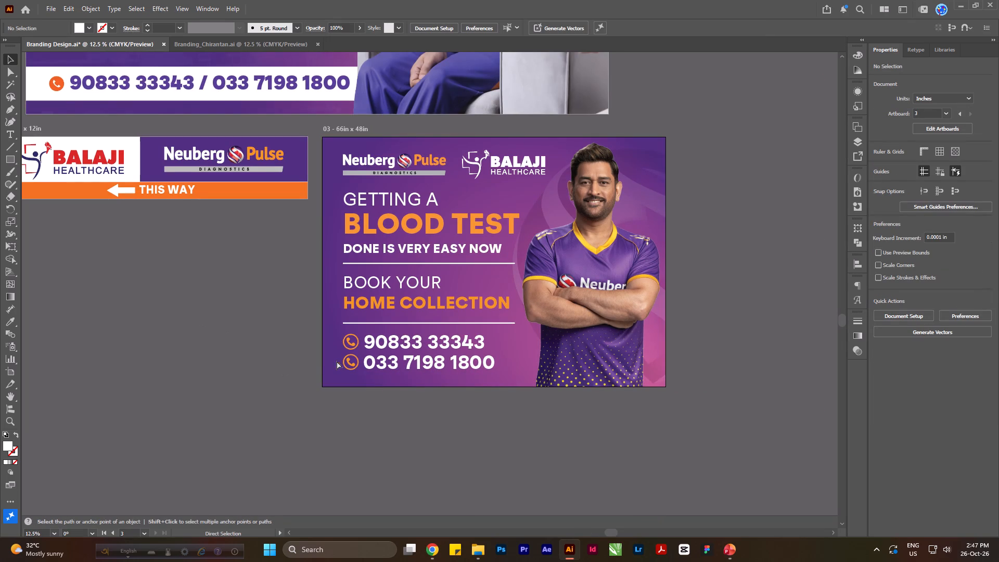
Export only the 66in x 48in artboard as JPG 100 at 100 ppi to the Balaji Healthcare folder, replacing the existing file.
{"action": "left_click", "coordinate": [305, 408]}
{"action": "left_click_drag", "start_coordinate": [319, 399], "coordinate": [677, 149]}
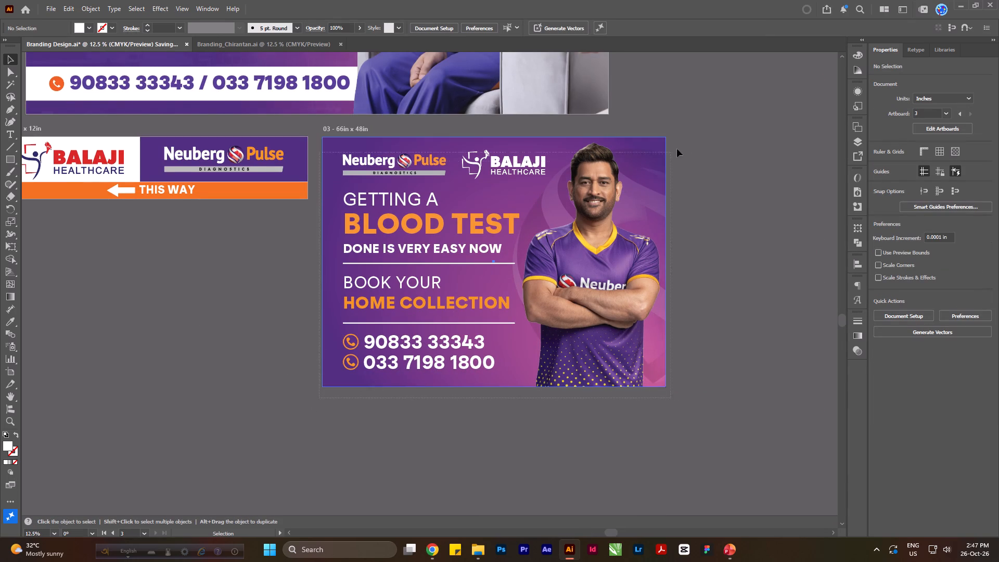
{"action": "left_click_drag", "start_coordinate": [677, 149], "coordinate": [713, 131]}
{"action": "left_click", "coordinate": [50, 11]}
{"action": "left_click", "coordinate": [89, 251]}
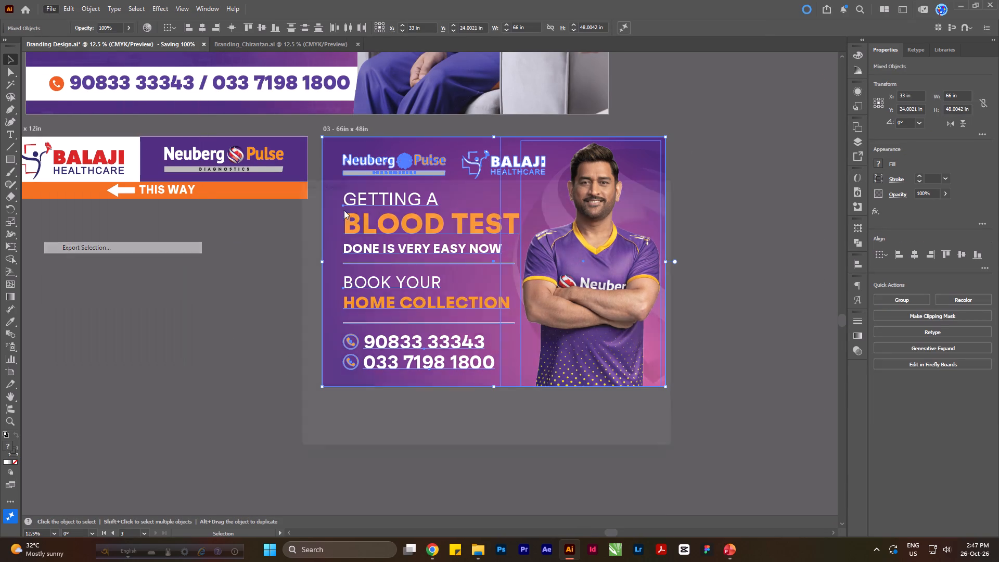
{"action": "left_click", "coordinate": [388, 188]}
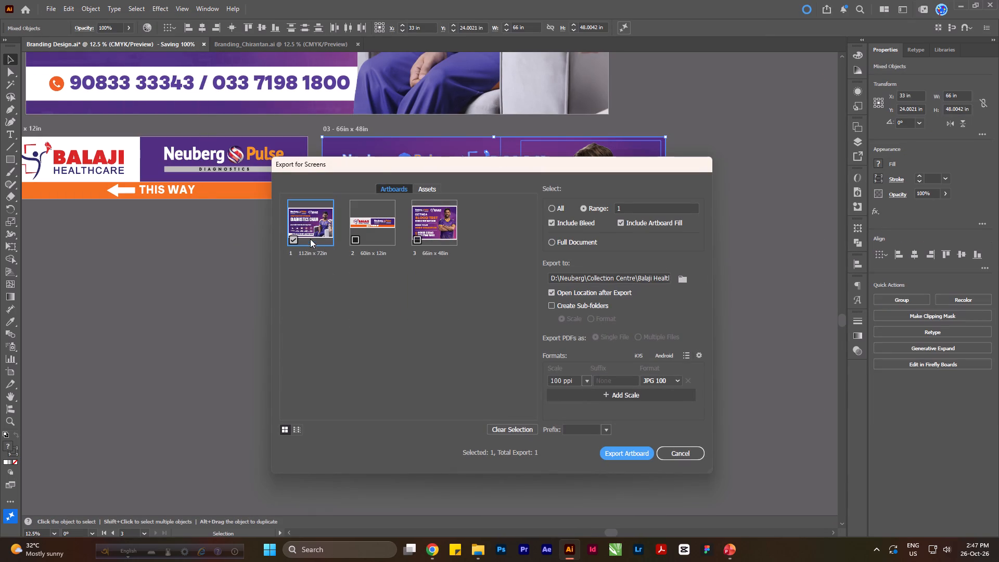
{"action": "left_click", "coordinate": [310, 239]}
{"action": "left_click", "coordinate": [437, 241]}
{"action": "left_click", "coordinate": [612, 454]}
{"action": "left_click", "coordinate": [590, 317]}
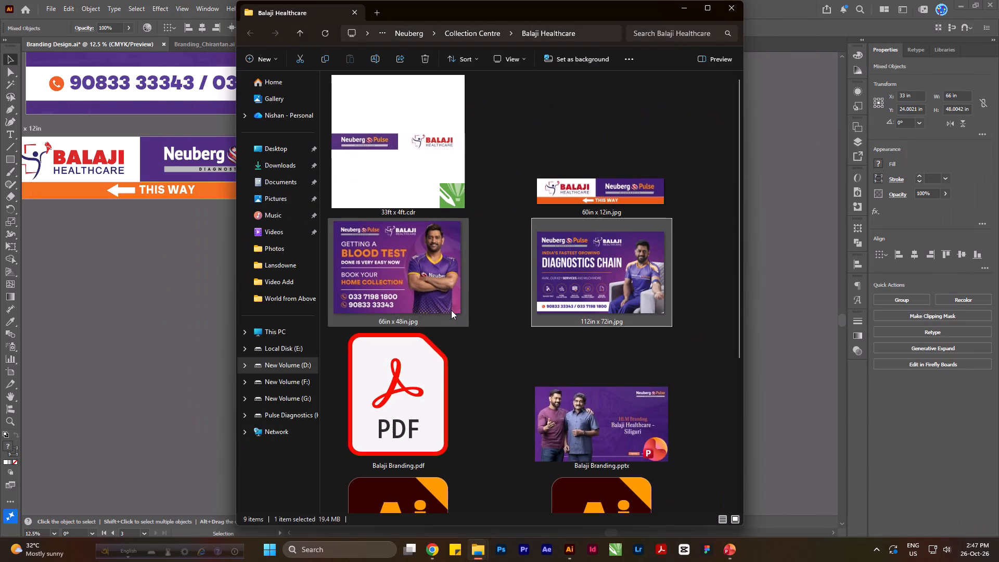
Replace the Blood Test picture on slide 5 of Balaji Branding.pptx with 66in x 48in.jpg from the Balaji Healthcare folder.
{"action": "key", "text": "ctrl+r"}
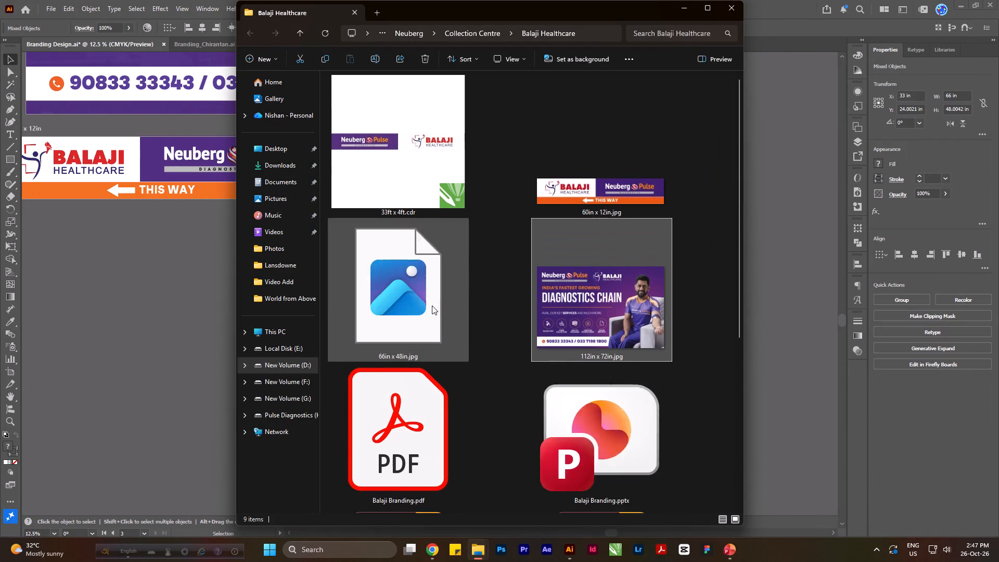
{"action": "left_click", "coordinate": [409, 280]}
{"action": "left_click_drag", "start_coordinate": [383, 325], "coordinate": [709, 544]}
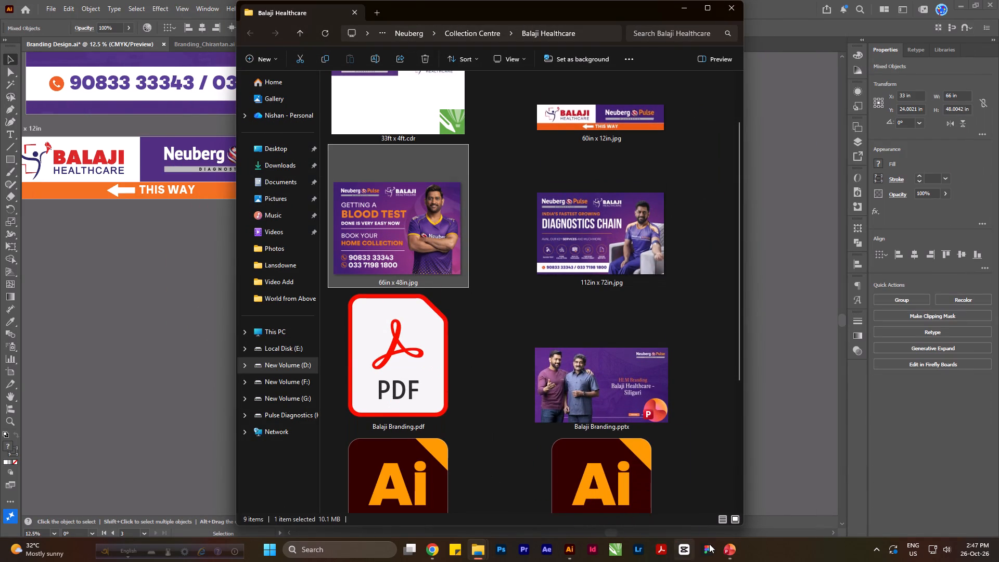
{"action": "left_click_drag", "start_coordinate": [709, 544], "coordinate": [446, 333]}
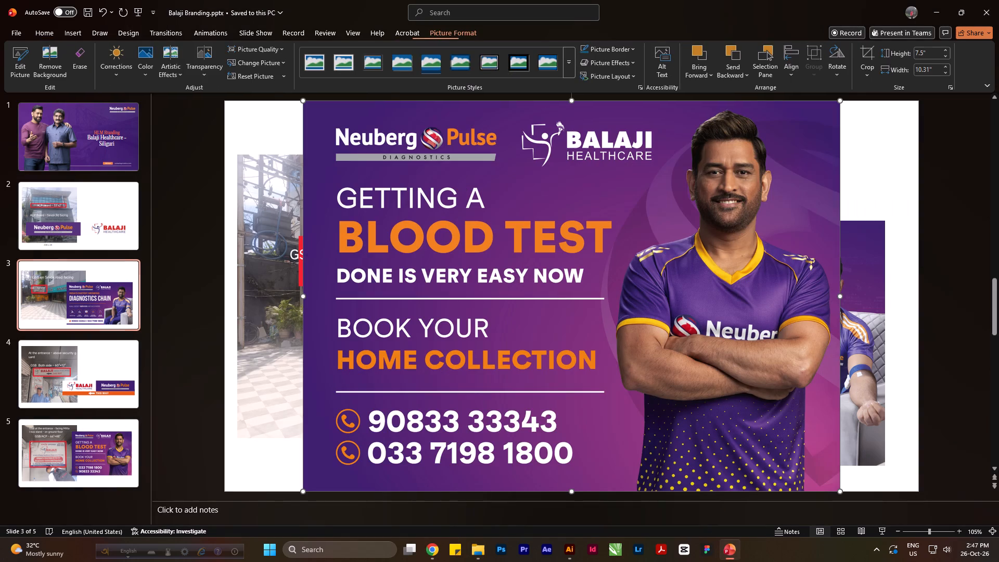
{"action": "key", "text": "ctrl+x"}
{"action": "left_click", "coordinate": [110, 441]}
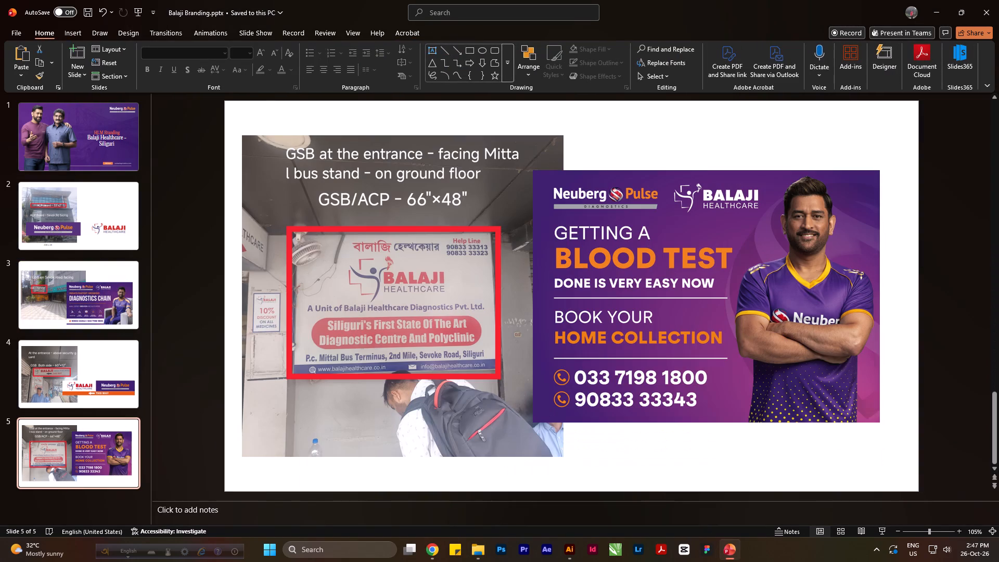
{"action": "left_click", "coordinate": [703, 315]}
{"action": "key", "text": "Delete"}
{"action": "key", "text": "ctrl+v"}
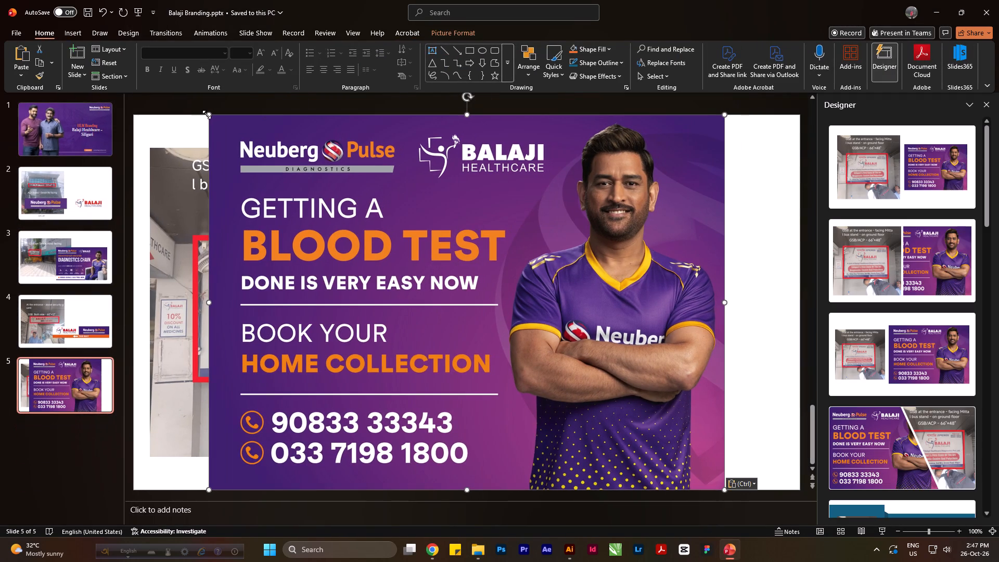
Shrink the new Blood Test picture, position it overlapping the right edge of slide 5's site photo, and save the presentation.
{"action": "left_click_drag", "start_coordinate": [208, 114], "coordinate": [378, 274], "text": "shift"}
{"action": "left_click_drag", "start_coordinate": [525, 353], "coordinate": [587, 302]}
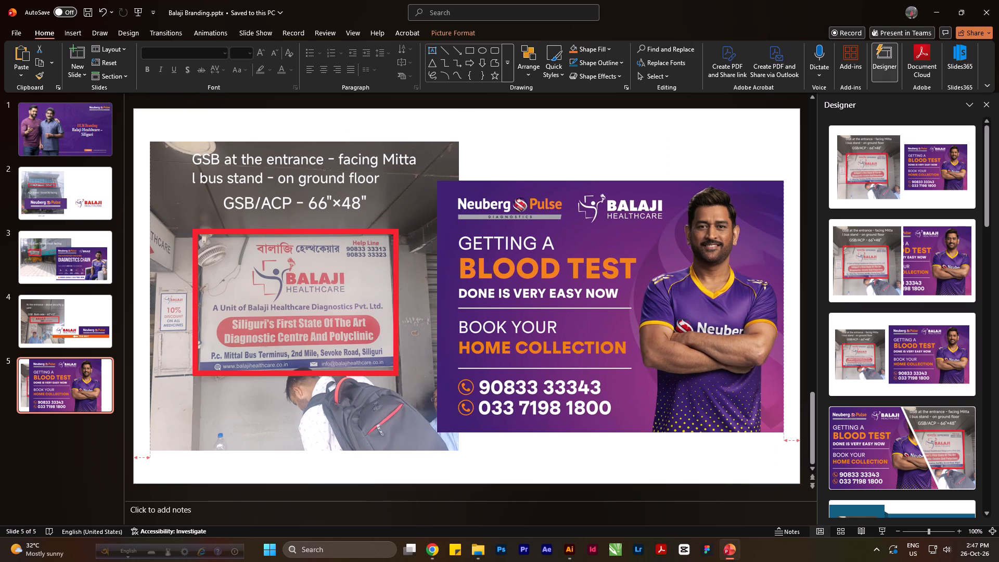
{"action": "left_click_drag", "start_coordinate": [587, 302], "coordinate": [585, 299]}
{"action": "left_click", "coordinate": [691, 135]}
{"action": "key", "text": "ctrl+s"}
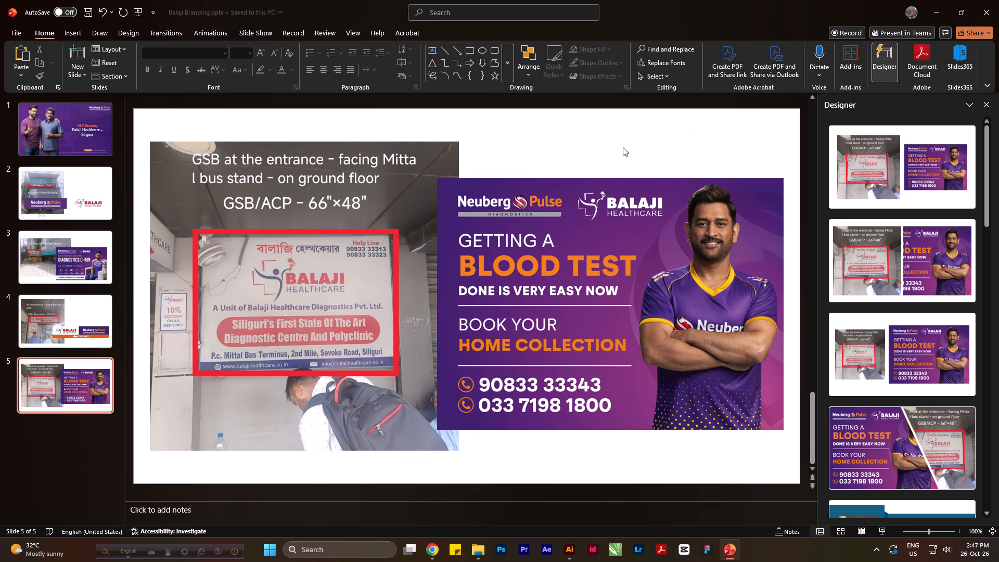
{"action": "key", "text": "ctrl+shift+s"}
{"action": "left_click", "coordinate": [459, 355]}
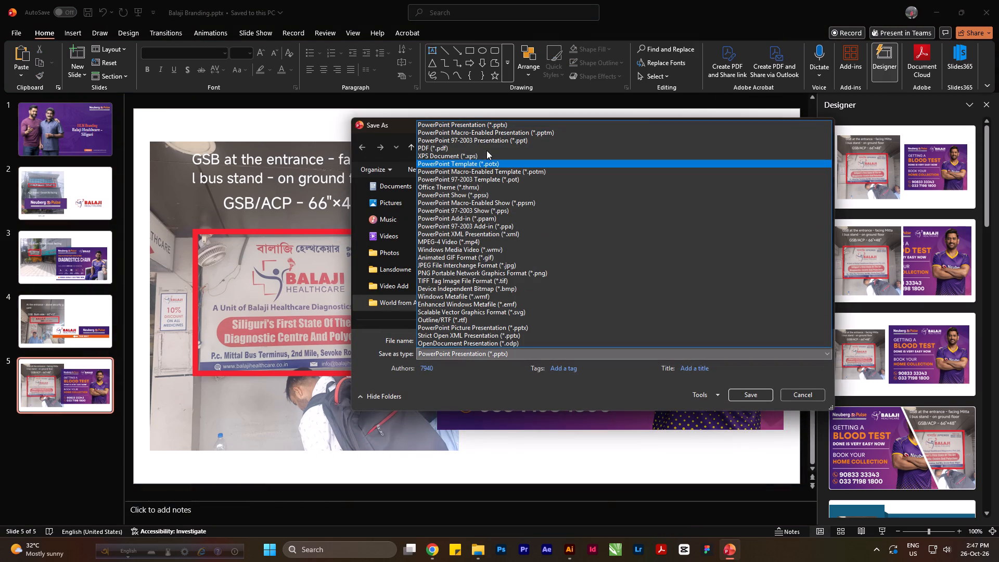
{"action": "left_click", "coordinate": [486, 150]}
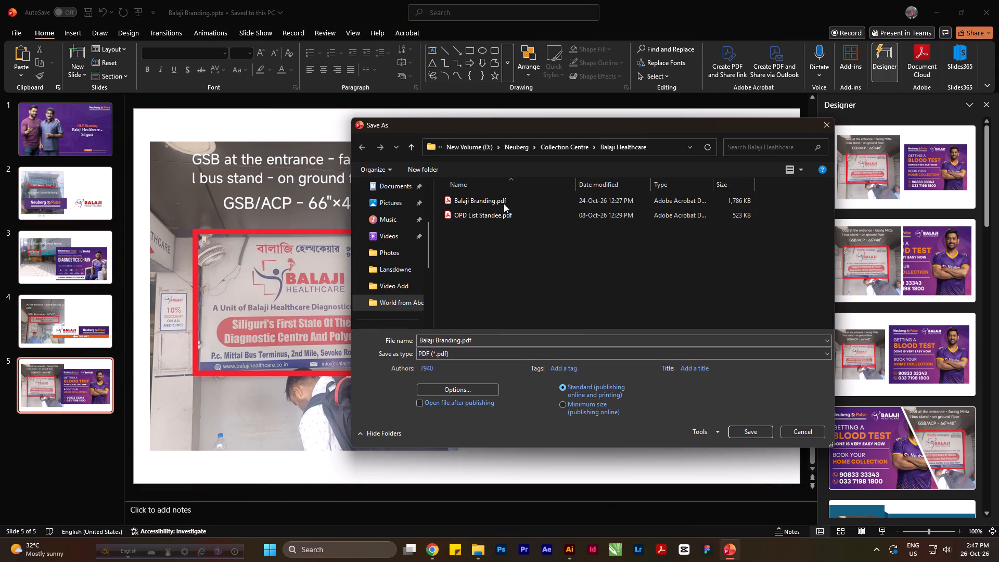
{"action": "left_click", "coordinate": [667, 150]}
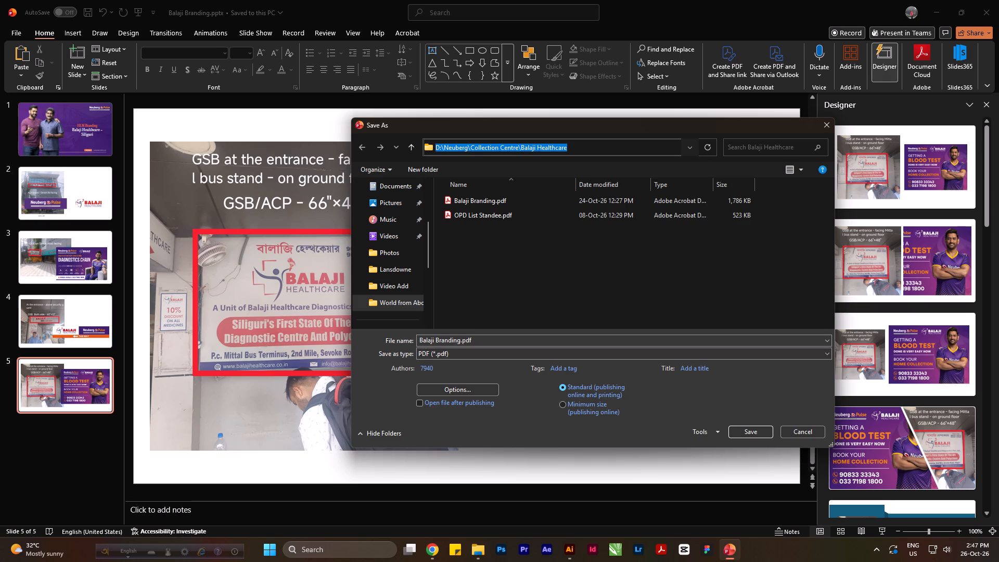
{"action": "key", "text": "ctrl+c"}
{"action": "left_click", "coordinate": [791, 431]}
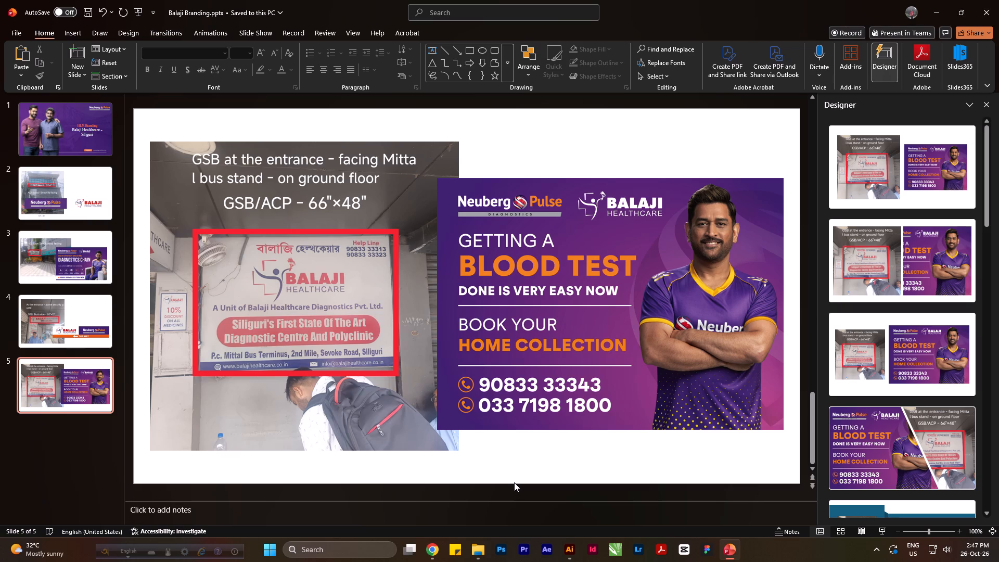
Switch to Illustrator and bring up the 66in x 48in board in Branding Design.ai, ready for text editing.
{"action": "left_click", "coordinate": [930, 0]}
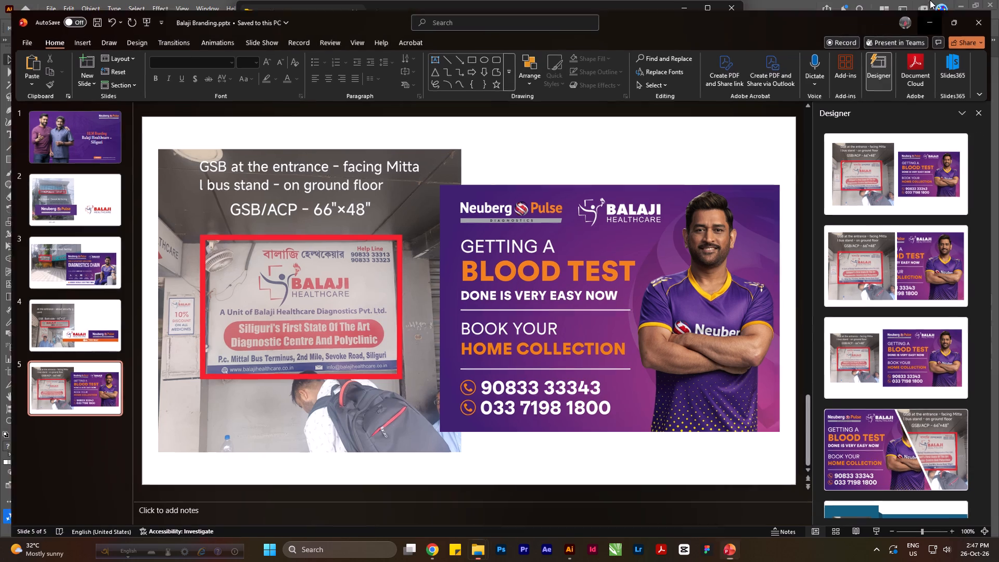
{"action": "double_click", "coordinate": [726, 0]}
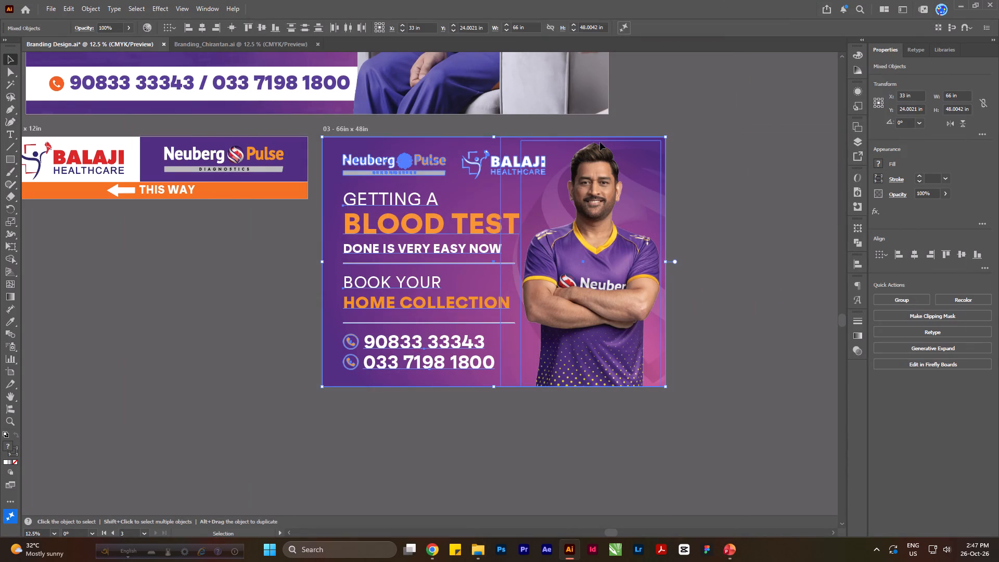
{"action": "left_click", "coordinate": [425, 434]}
{"action": "scroll", "coordinate": [422, 260], "scroll_direction": "up", "scroll_amount": 1, "text": "alt"}
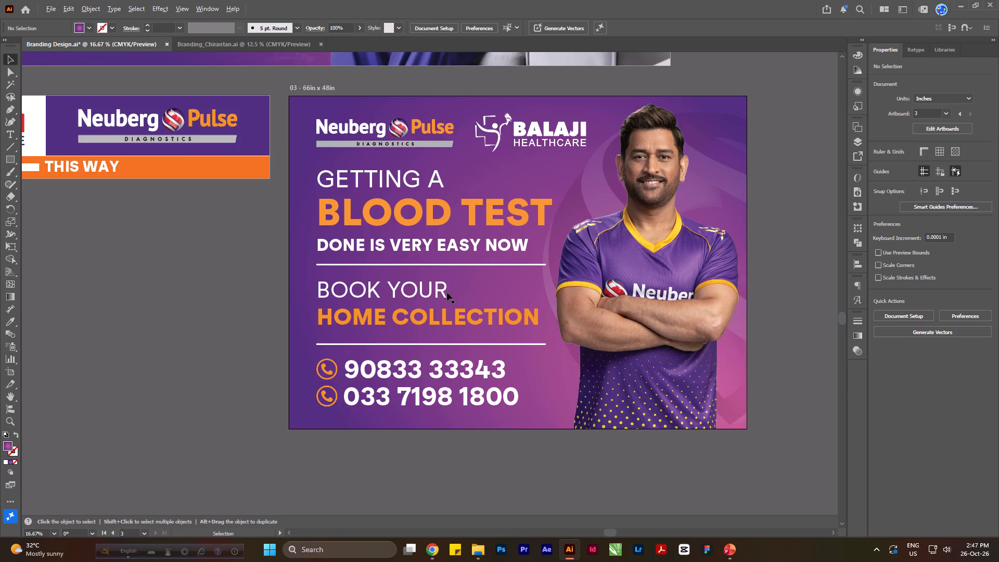
{"action": "scroll", "coordinate": [452, 305], "scroll_direction": "down", "scroll_amount": 2, "text": "alt"}
{"action": "scroll", "coordinate": [433, 231], "scroll_direction": "up", "scroll_amount": 2, "text": "alt"}
{"action": "left_click", "coordinate": [15, 136]}
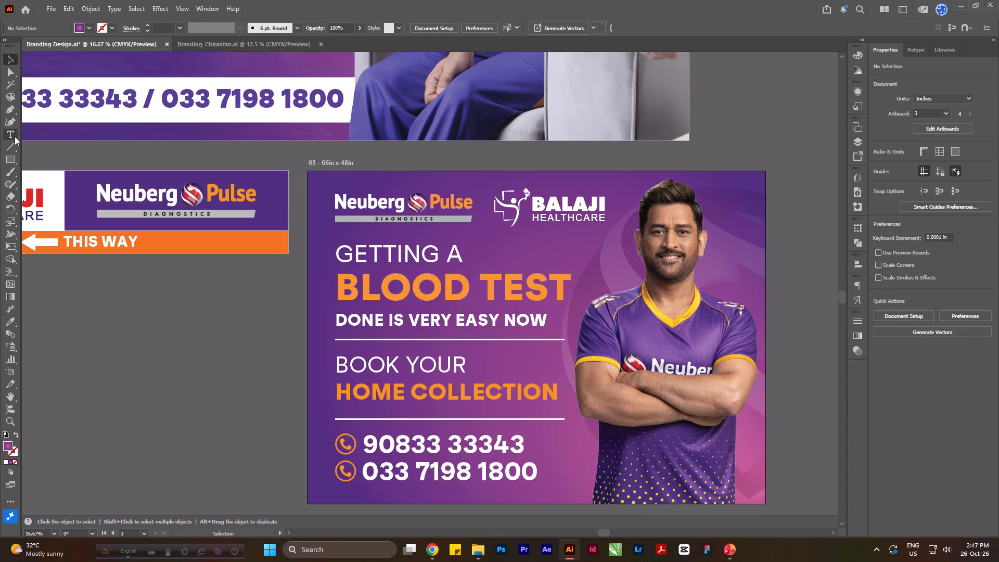
{"action": "scroll", "coordinate": [448, 303], "scroll_direction": "up", "scroll_amount": 1, "text": "alt"}
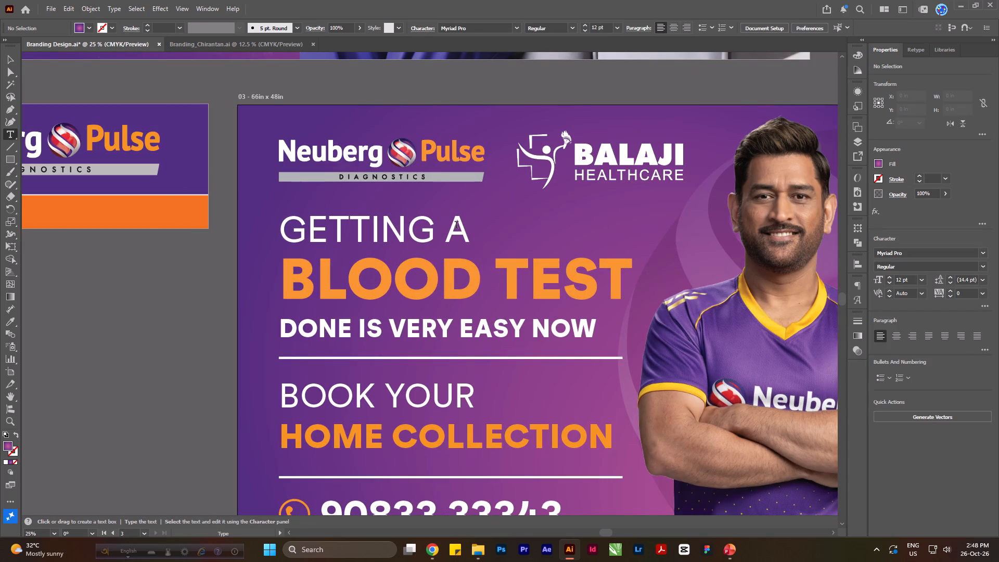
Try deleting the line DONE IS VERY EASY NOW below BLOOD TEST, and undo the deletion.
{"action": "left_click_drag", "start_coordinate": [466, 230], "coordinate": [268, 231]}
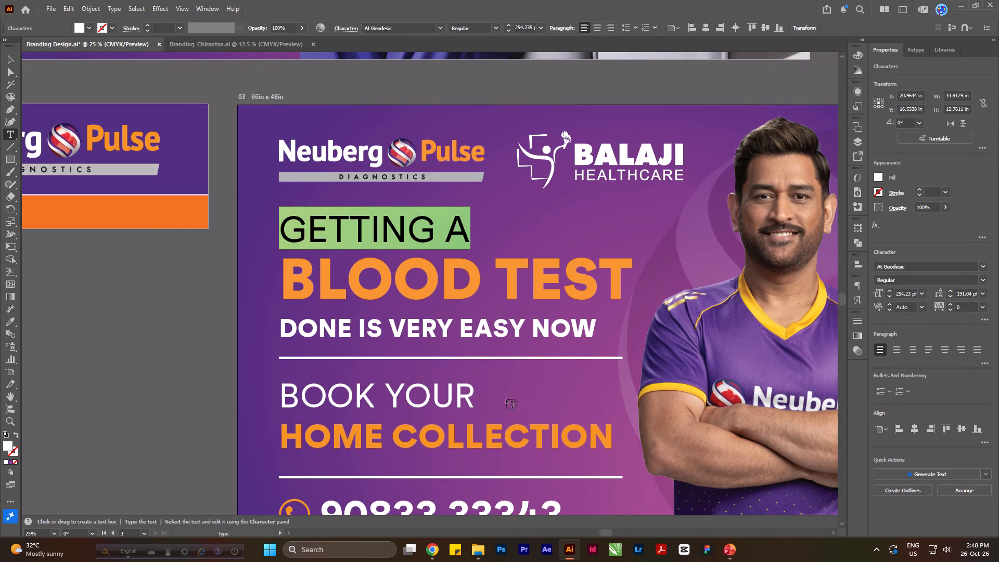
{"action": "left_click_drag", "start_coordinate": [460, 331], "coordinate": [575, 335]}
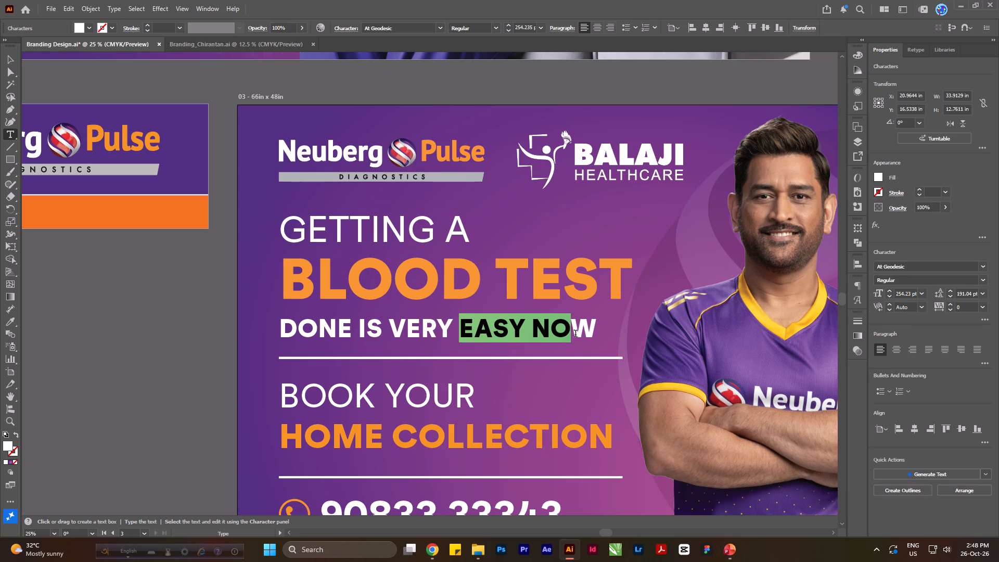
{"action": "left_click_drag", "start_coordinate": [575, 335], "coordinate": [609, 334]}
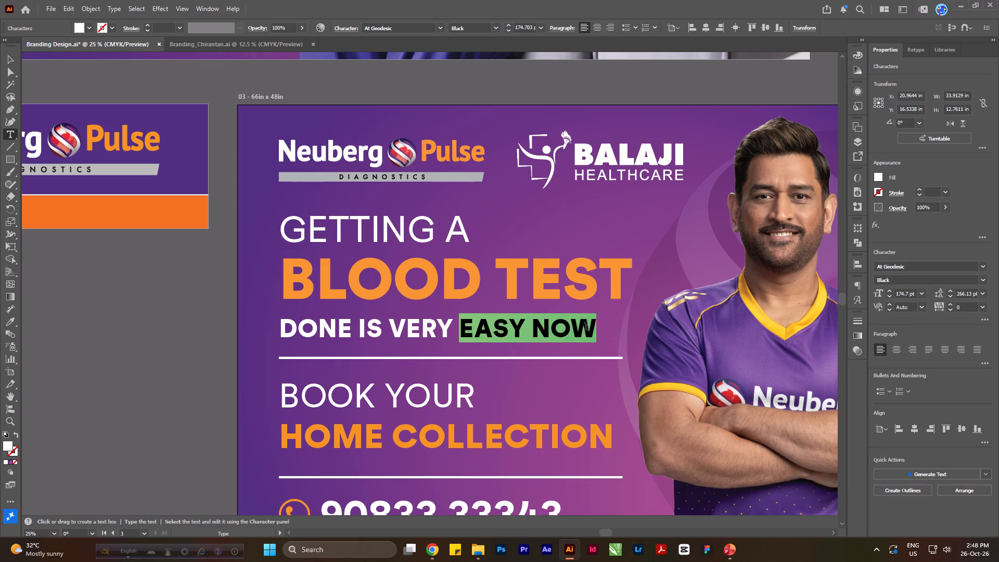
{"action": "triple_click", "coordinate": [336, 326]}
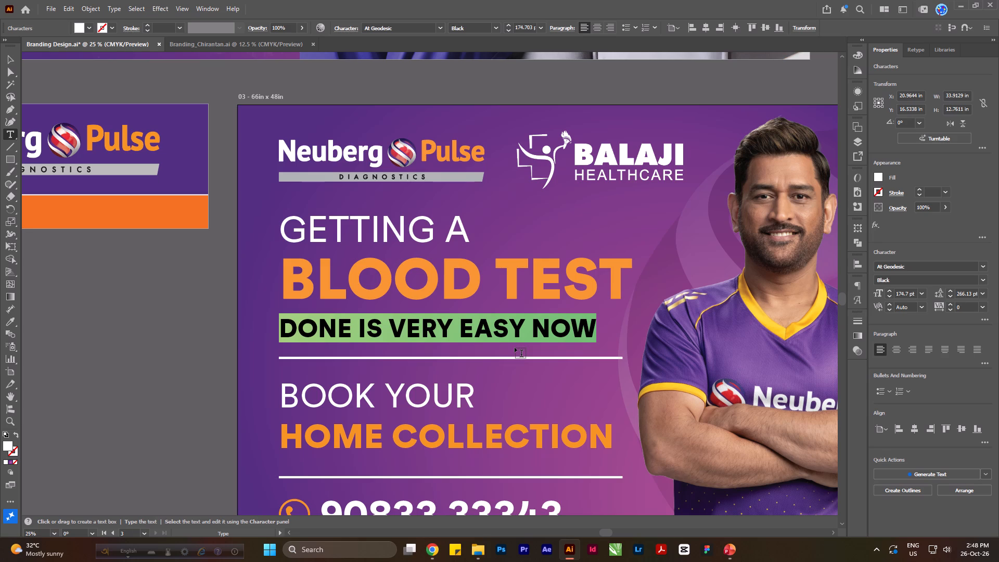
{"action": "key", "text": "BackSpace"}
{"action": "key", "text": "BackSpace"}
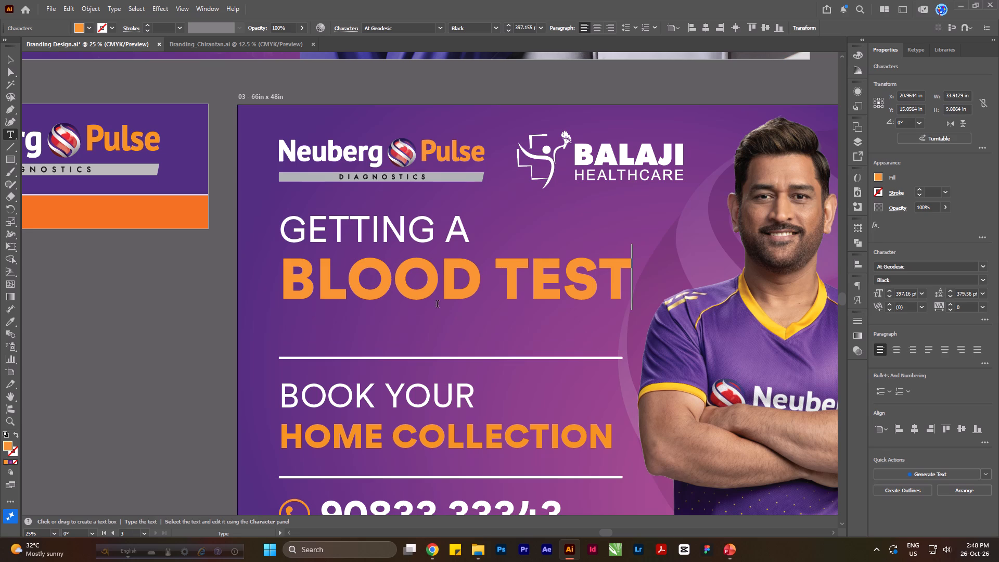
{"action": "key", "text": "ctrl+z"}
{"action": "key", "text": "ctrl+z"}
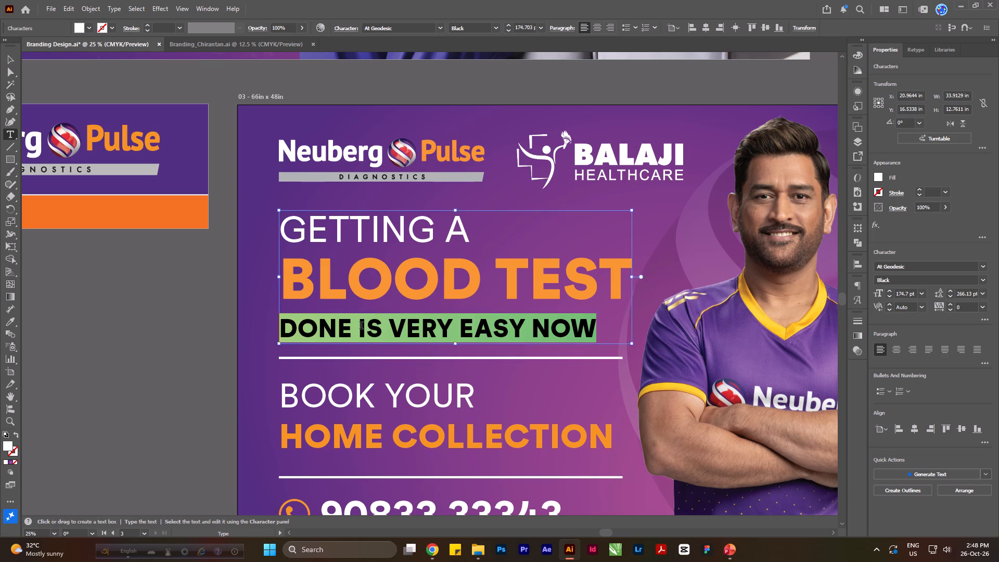
Move the word NOW so the line below BLOOD TEST reads DONE IS NOW VERY EASY, and save the document.
{"action": "left_click", "coordinate": [361, 326]}
{"action": "left_click_drag", "start_coordinate": [534, 328], "coordinate": [678, 346]}
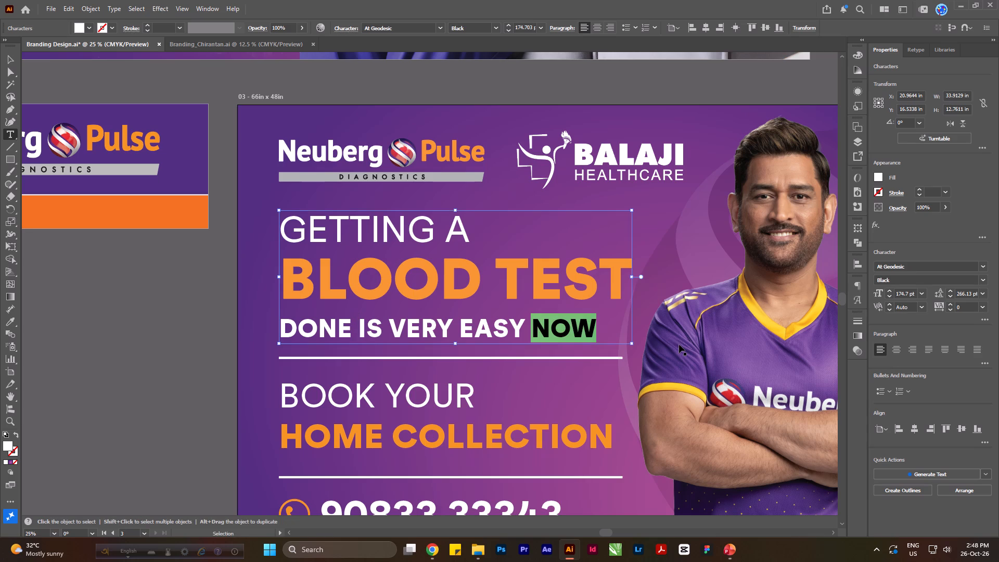
{"action": "key", "text": "ctrl+x"}
{"action": "key", "text": "BackSpace"}
{"action": "key", "text": "Left"}
{"action": "key", "text": "ctrl+Left"}
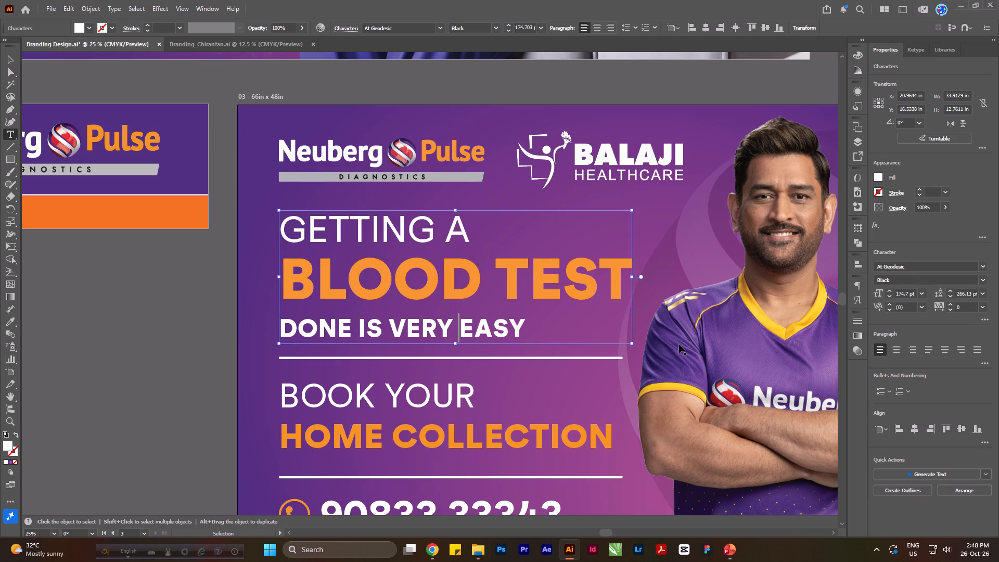
{"action": "key", "text": "ctrl+Left"}
{"action": "key", "text": "Left"}
{"action": "key", "text": "space"}
{"action": "key", "text": "ctrl+v"}
{"action": "key", "text": "ctrl+a"}
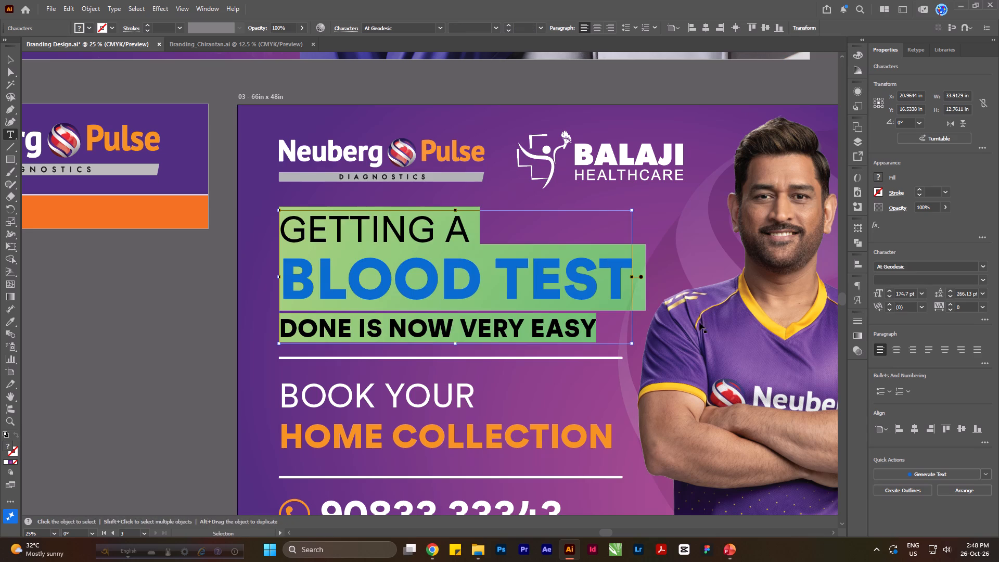
{"action": "left_click", "coordinate": [2, 60]}
{"action": "left_click", "coordinate": [12, 67]}
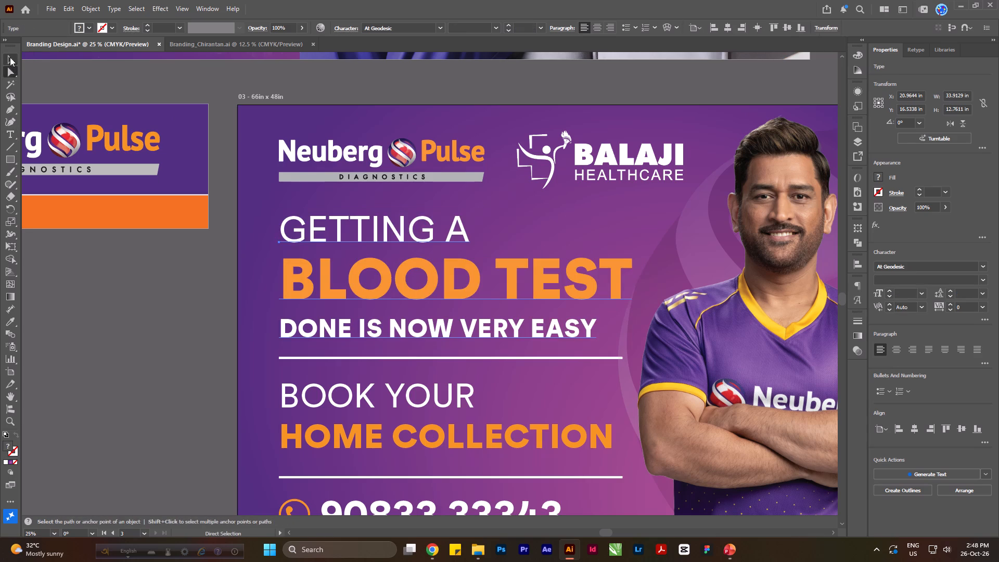
{"action": "left_click", "coordinate": [10, 57]}
{"action": "left_click", "coordinate": [143, 338]}
{"action": "scroll", "coordinate": [374, 311], "scroll_direction": "down", "scroll_amount": 1, "text": "alt"}
{"action": "key", "text": "ctrl+s"}
{"action": "scroll", "coordinate": [311, 174], "scroll_direction": "down", "scroll_amount": 3}
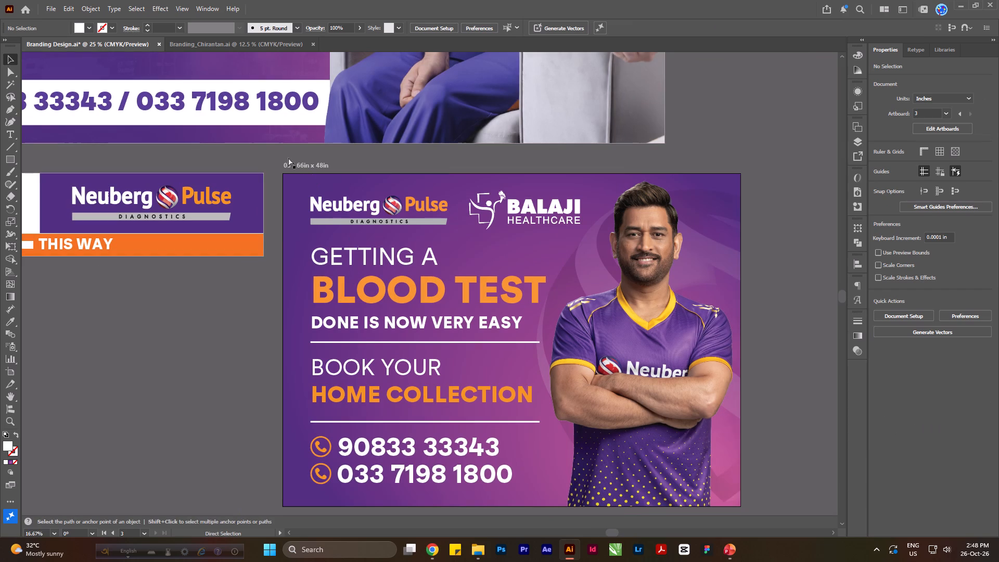
Export only the 66in x 48in artboard as JPG 100 at 100 ppi to the Balaji Healthcare folder, replacing the existing file.
{"action": "scroll", "coordinate": [280, 161], "scroll_direction": "down", "scroll_amount": 1}
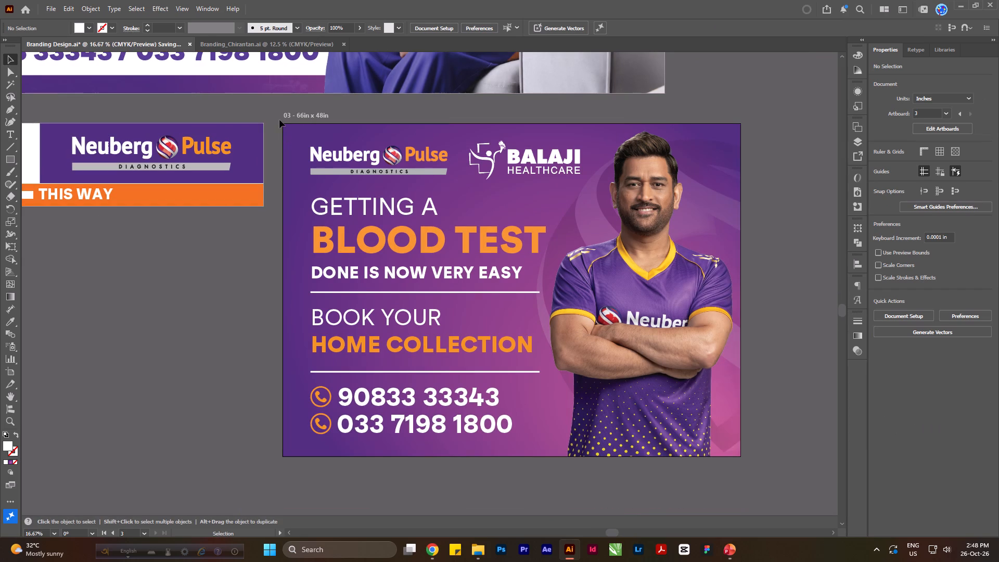
{"action": "left_click_drag", "start_coordinate": [279, 120], "coordinate": [782, 471]}
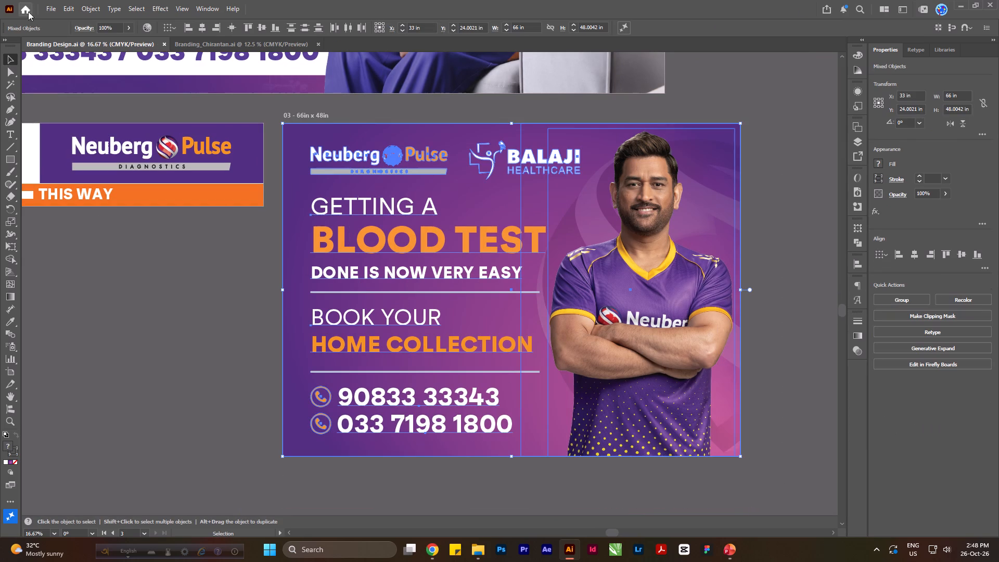
{"action": "left_click", "coordinate": [44, 9]}
{"action": "left_click", "coordinate": [102, 242]}
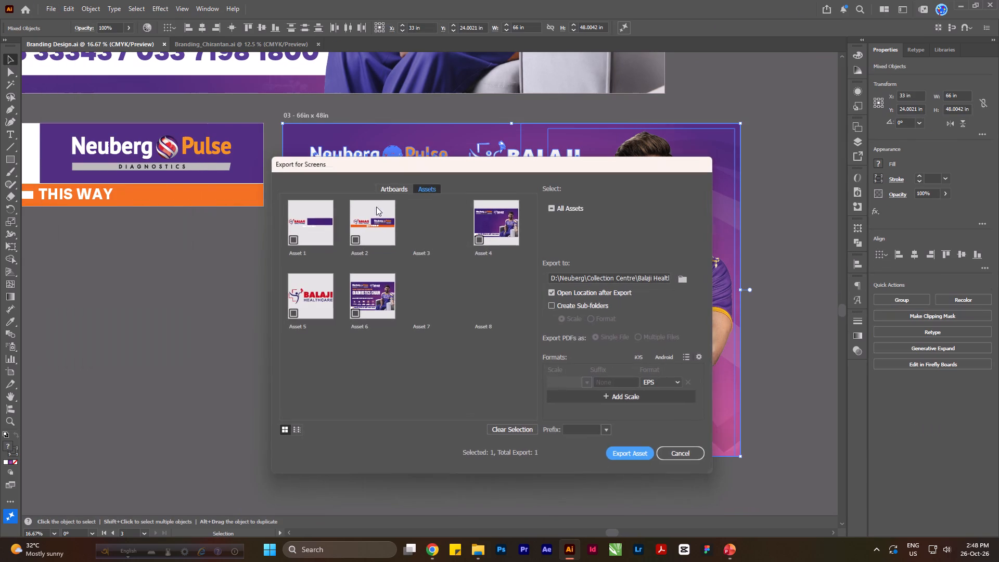
{"action": "left_click", "coordinate": [394, 186]}
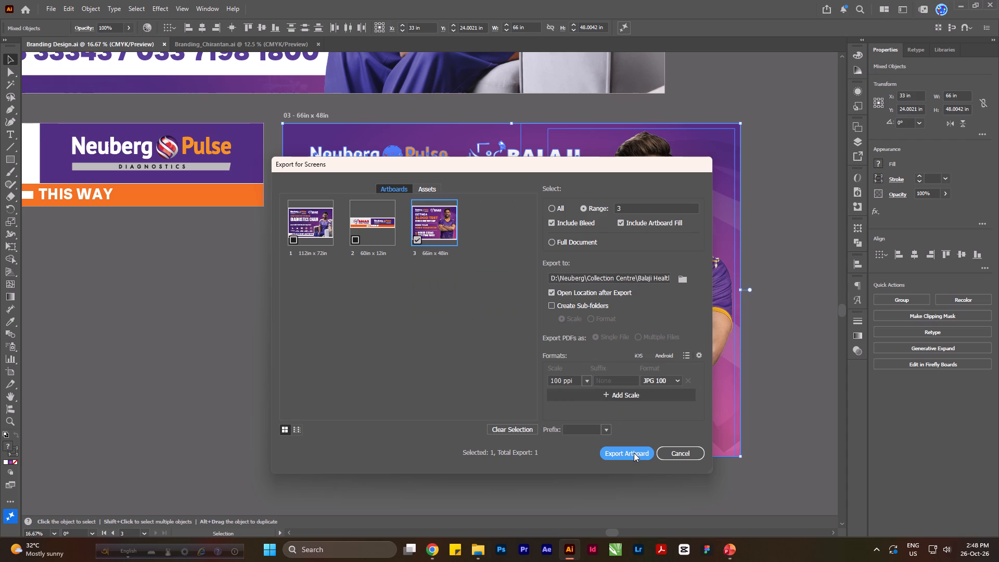
{"action": "left_click", "coordinate": [634, 453]}
{"action": "double_click", "coordinate": [598, 325]}
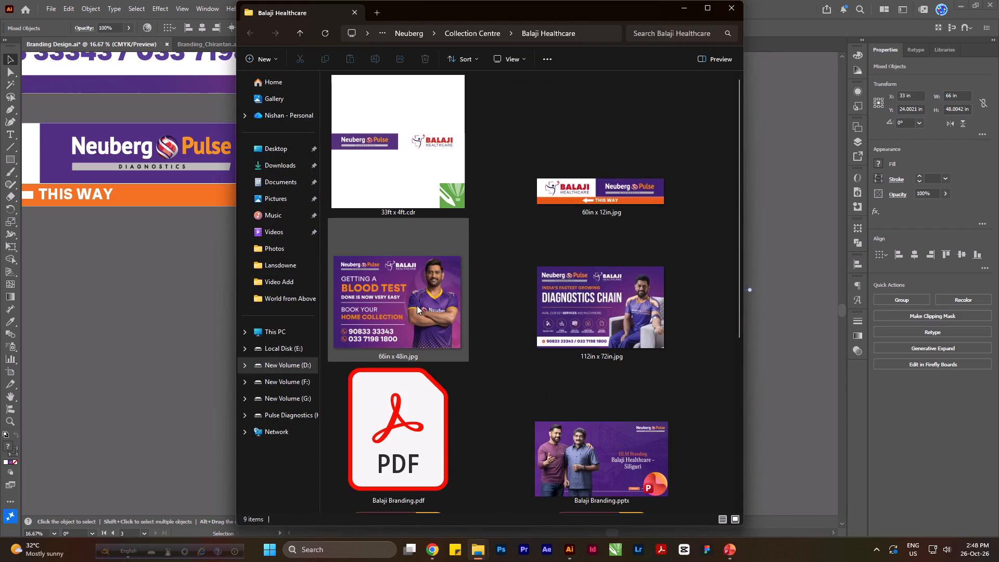
Switch to PowerPoint and insert 66in x 48in.jpg from the Balaji Healthcare folder on slide 5 of Balaji Branding.pptx.
{"action": "left_click", "coordinate": [405, 317]}
{"action": "scroll", "coordinate": [412, 323], "scroll_direction": "down", "scroll_amount": 1}
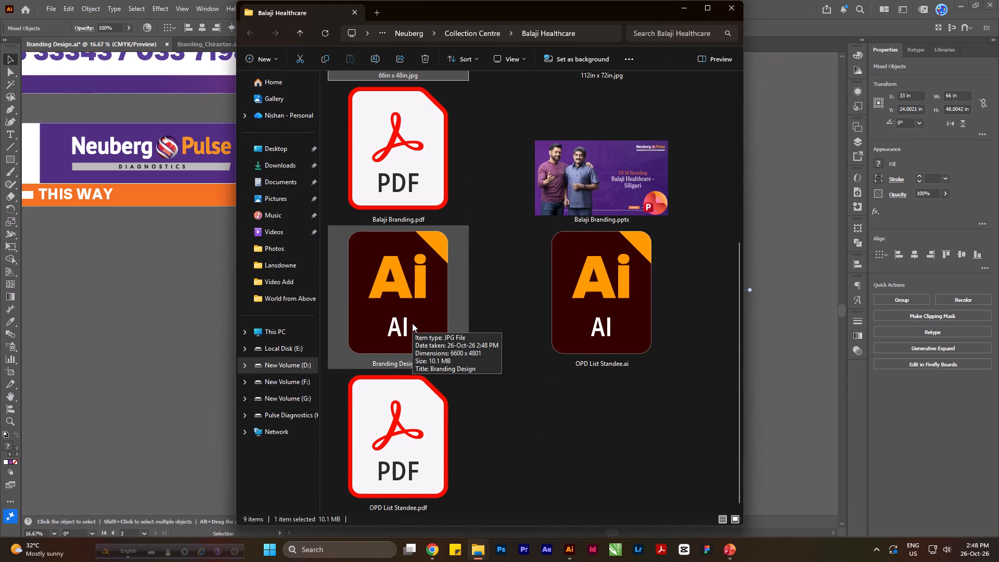
{"action": "scroll", "coordinate": [412, 323], "scroll_direction": "up", "scroll_amount": 1}
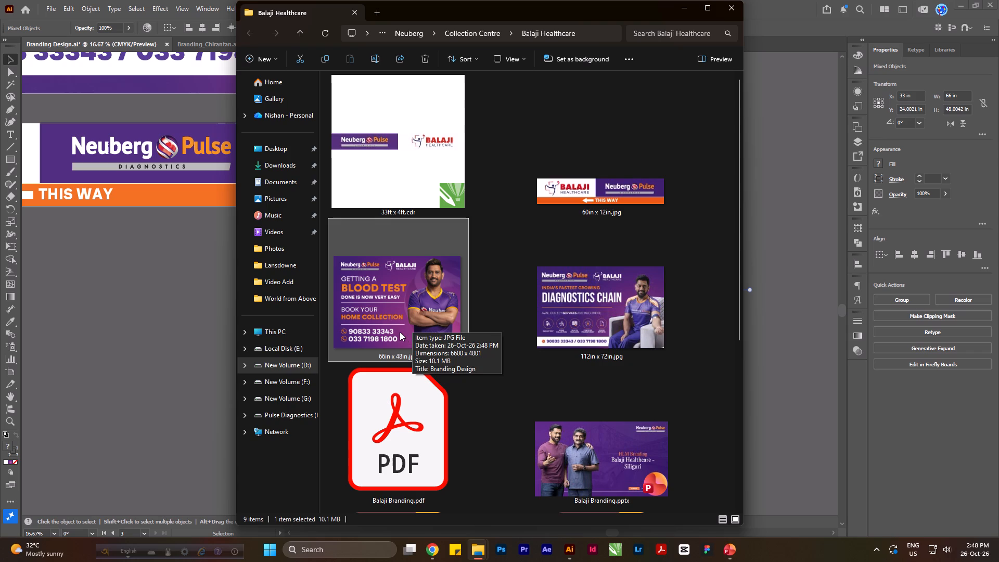
{"action": "left_click_drag", "start_coordinate": [392, 329], "coordinate": [728, 550]}
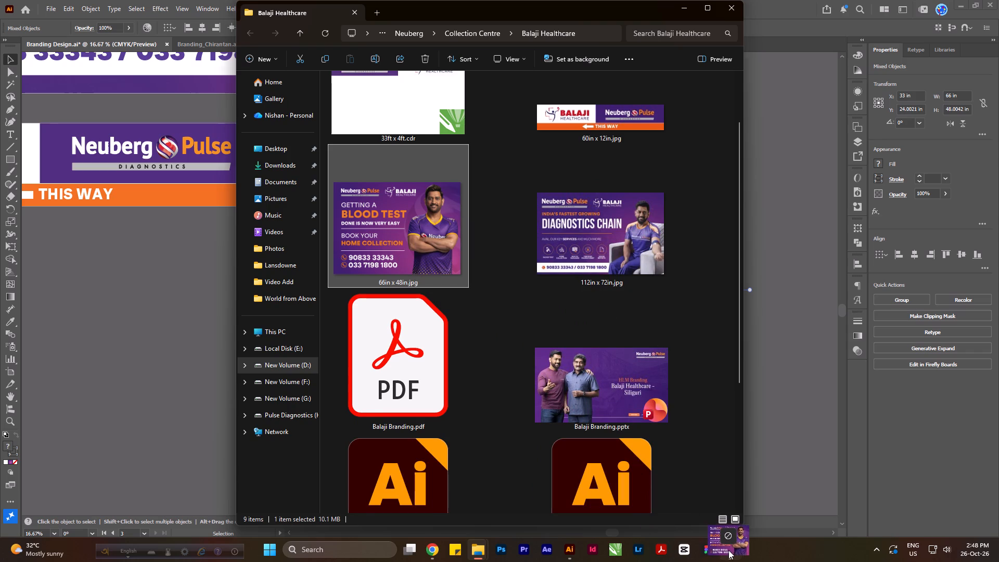
{"action": "left_click_drag", "start_coordinate": [728, 550], "coordinate": [593, 315]}
Shrink the new Blood Test picture to about 6.94" wide by 5.05" high and delete the old picture behind it.
{"action": "left_click_drag", "start_coordinate": [210, 488], "coordinate": [210, 483]}
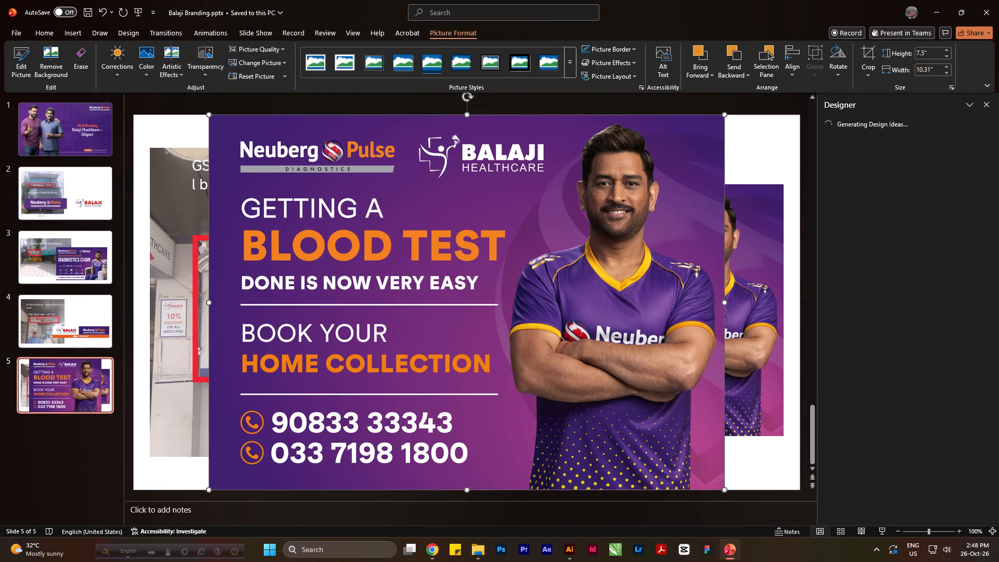
{"action": "left_click_drag", "start_coordinate": [210, 483], "coordinate": [379, 339]}
{"action": "left_click_drag", "start_coordinate": [502, 259], "coordinate": [548, 346]}
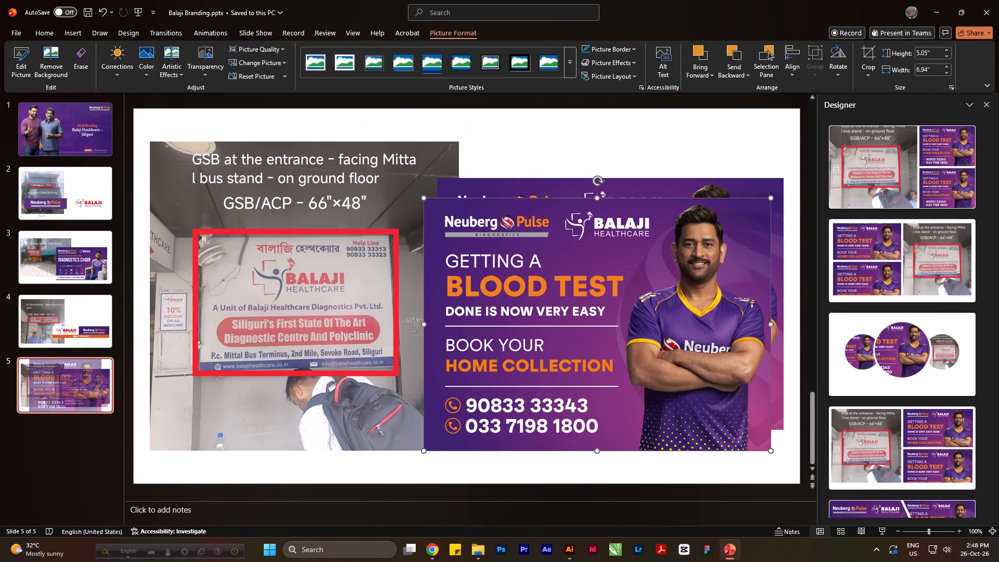
{"action": "left_click", "coordinate": [773, 175]}
{"action": "key", "text": "Delete"}
Position the new Blood Test picture slightly overlapping the right edge of slide 5's site photo, and save the presentation.
{"action": "left_click_drag", "start_coordinate": [575, 285], "coordinate": [596, 269]}
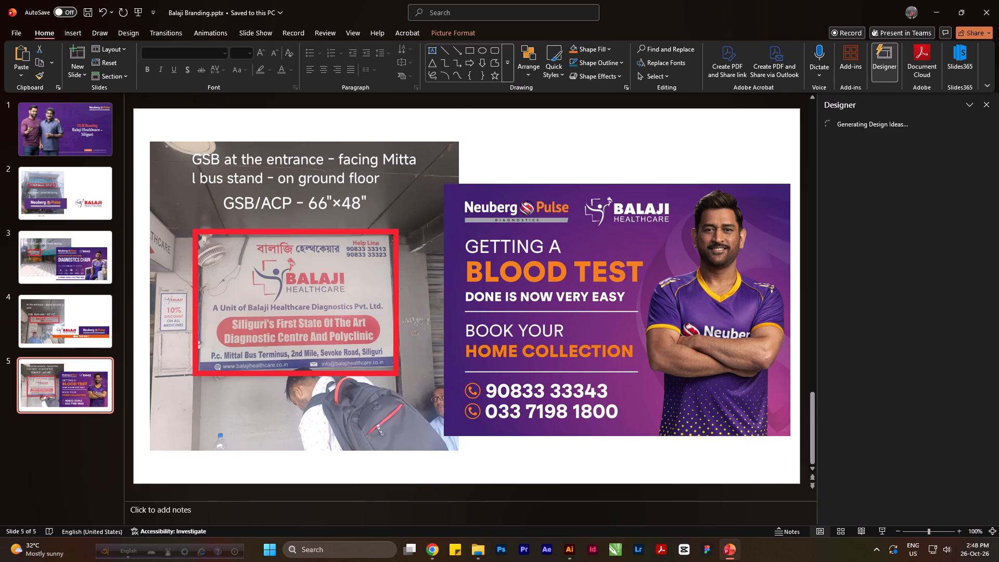
{"action": "left_click_drag", "start_coordinate": [596, 269], "coordinate": [585, 263]}
{"action": "left_click", "coordinate": [707, 147]}
{"action": "key", "text": "ctrl+s"}
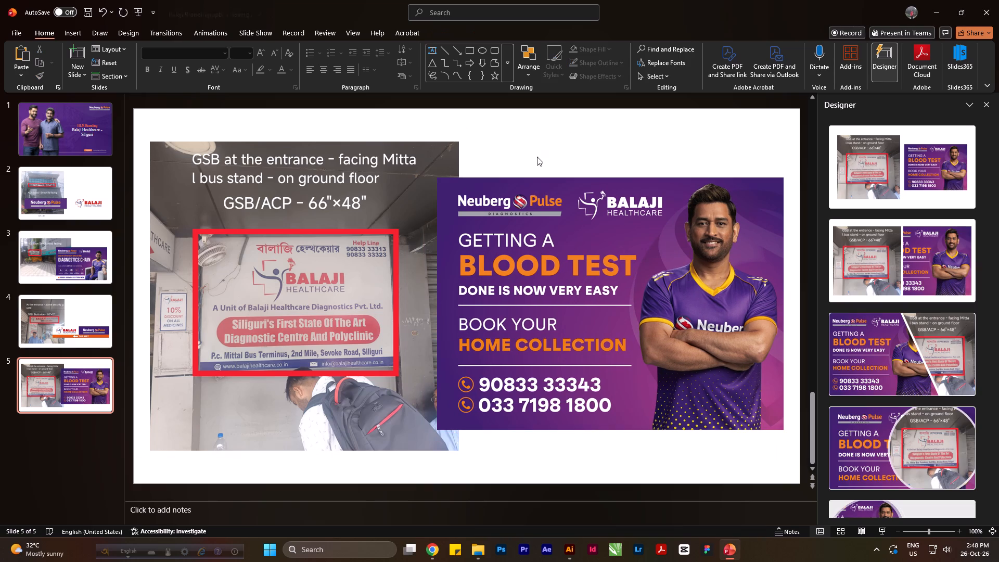
Save the presentation as the PDF Balaji Branding.pdf in the Balaji Healthcare folder, copying the folder's path along the way.
{"action": "key", "text": "ctrl+shift+s"}
{"action": "left_click", "coordinate": [450, 349]}
{"action": "left_click", "coordinate": [460, 156]}
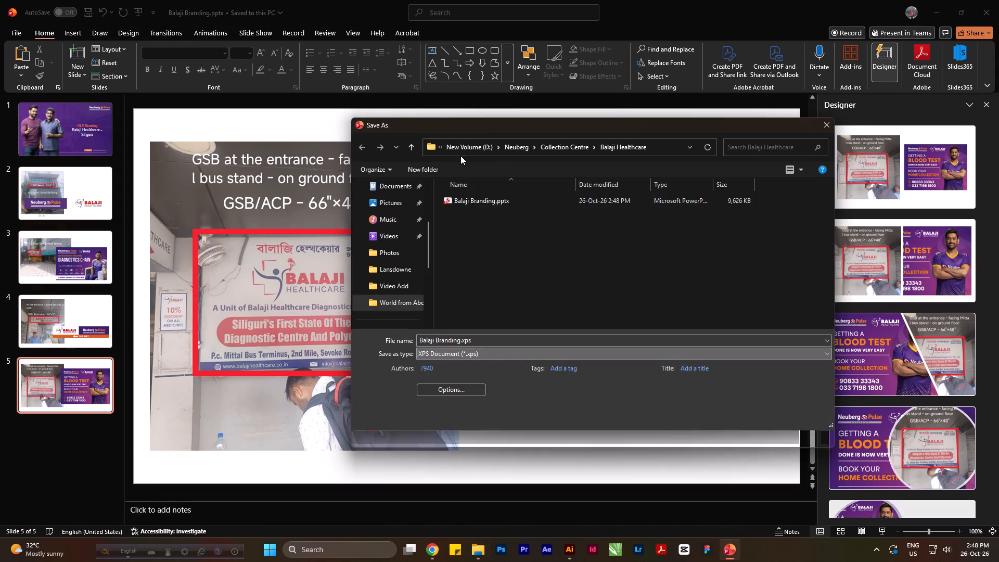
{"action": "left_click", "coordinate": [464, 352]}
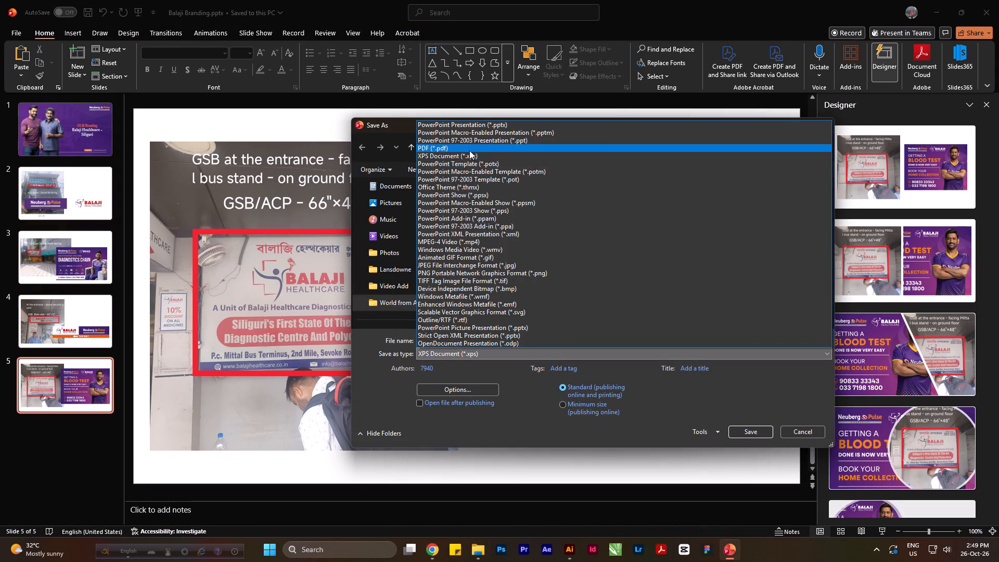
{"action": "left_click", "coordinate": [469, 148]}
{"action": "left_click", "coordinate": [662, 147]}
{"action": "key", "text": "ctrl+c"}
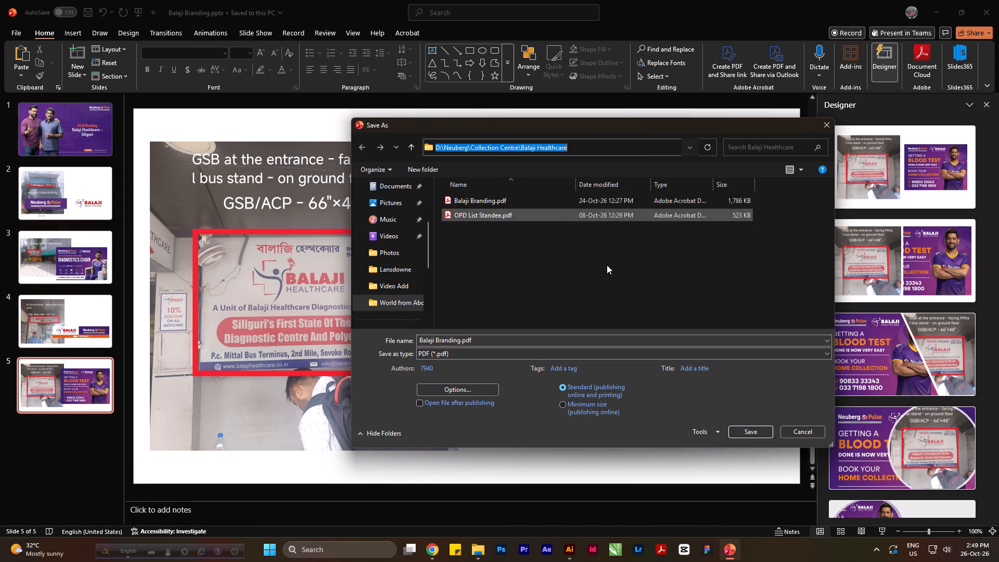
{"action": "left_click", "coordinate": [731, 431]}
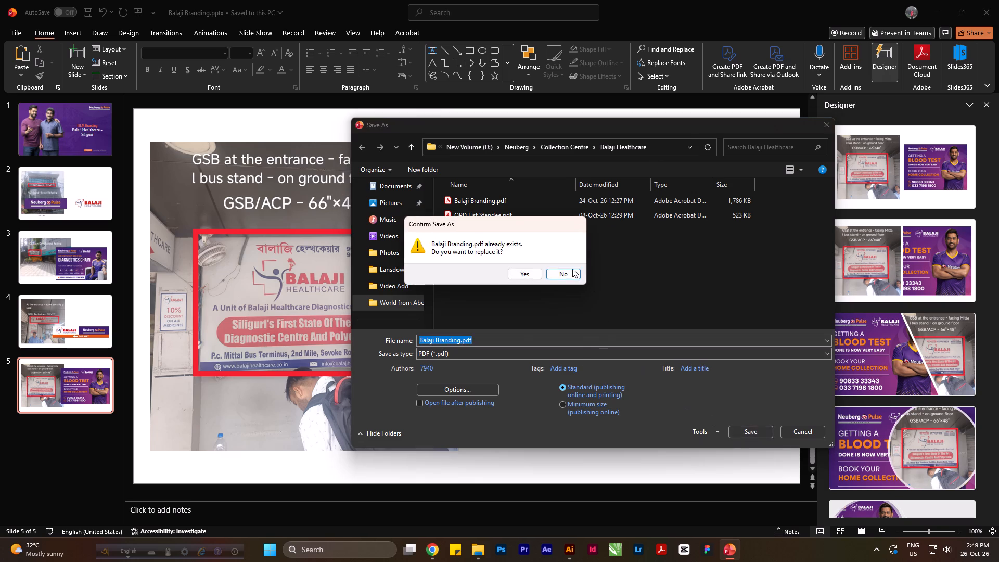
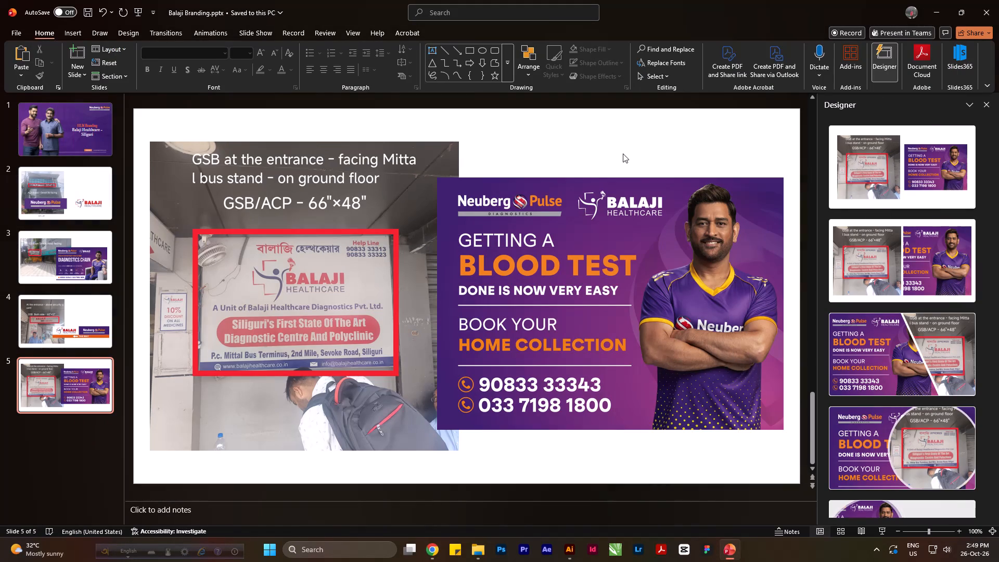
Save the Balaji Branding presentation and close it.
{"action": "key", "text": "ctrl+s"}
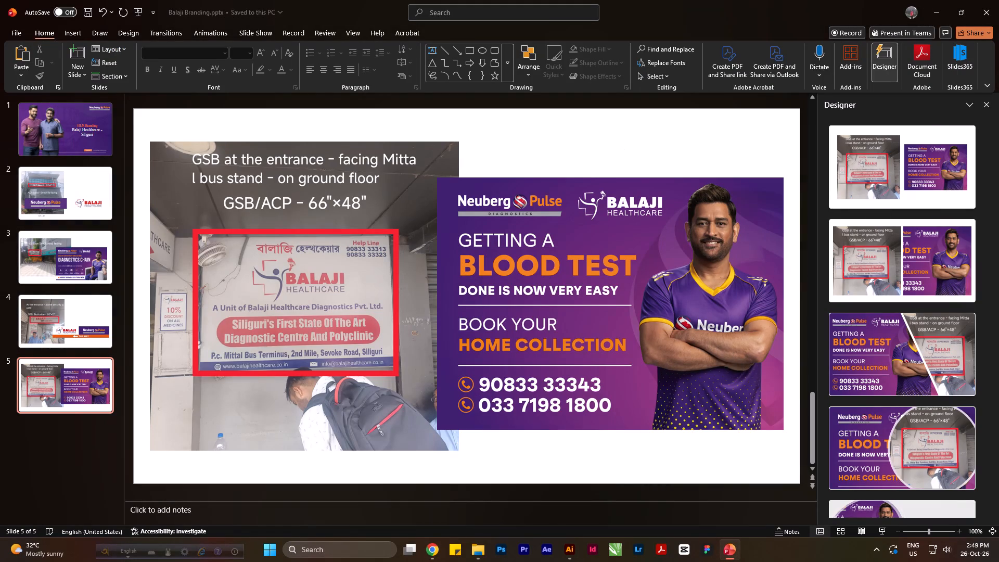
{"action": "left_click", "coordinate": [998, 0]}
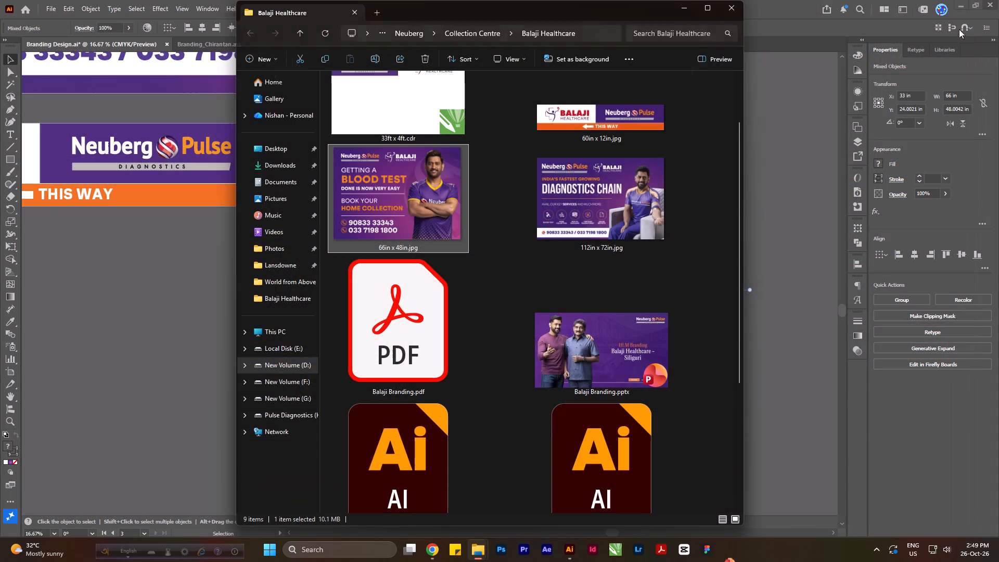
Browse the Collection Centre folder and open Branding Design.ai from the DS Healthcare - Dover Lane folder.
{"action": "left_click", "coordinate": [710, 8]}
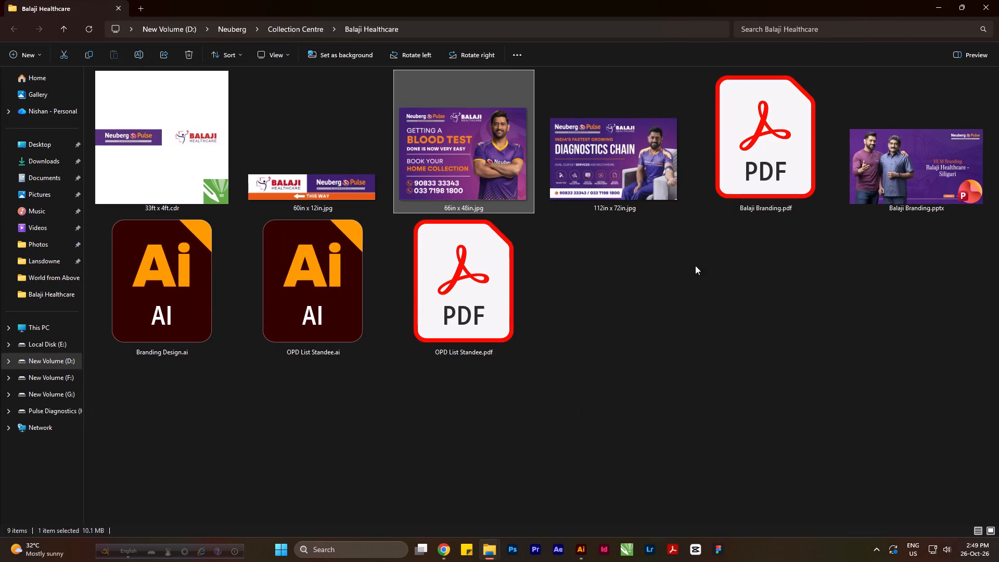
{"action": "left_click", "coordinate": [692, 282]}
{"action": "key", "text": "ctrl+s"}
{"action": "left_click", "coordinate": [291, 30]}
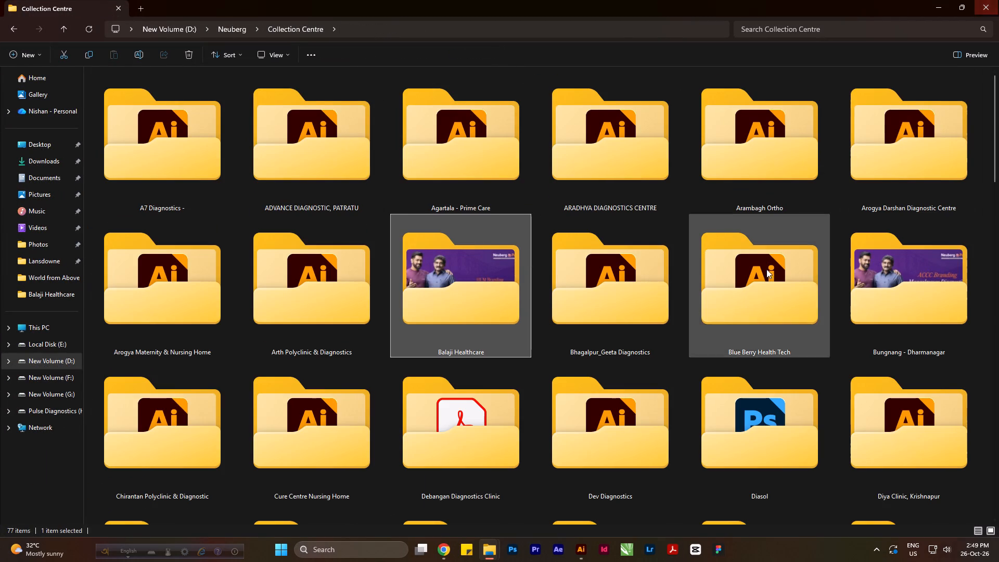
{"action": "scroll", "coordinate": [757, 286], "scroll_direction": "down", "scroll_amount": 2}
{"action": "scroll", "coordinate": [689, 298], "scroll_direction": "up", "scroll_amount": 3}
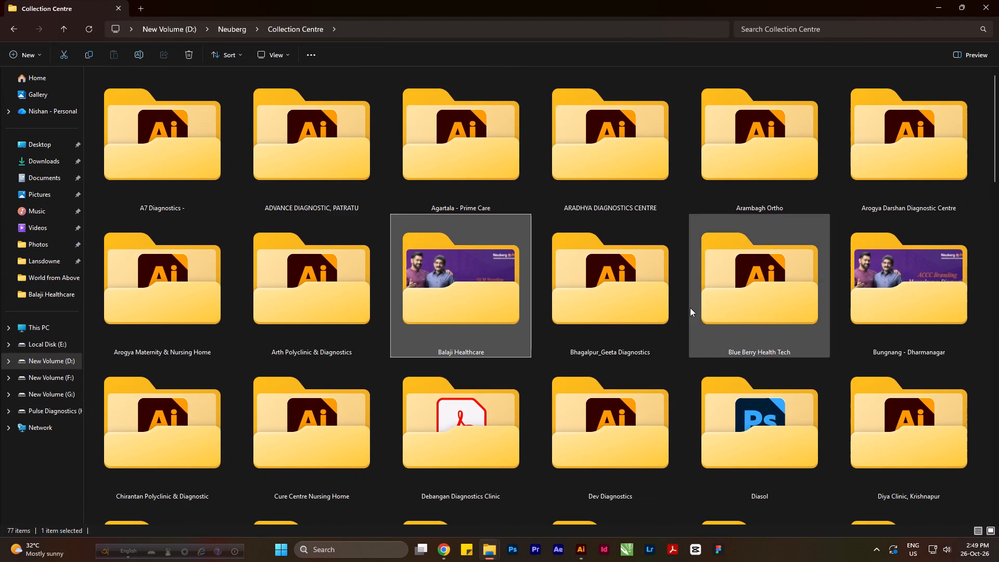
{"action": "scroll", "coordinate": [670, 436], "scroll_direction": "down", "scroll_amount": 1}
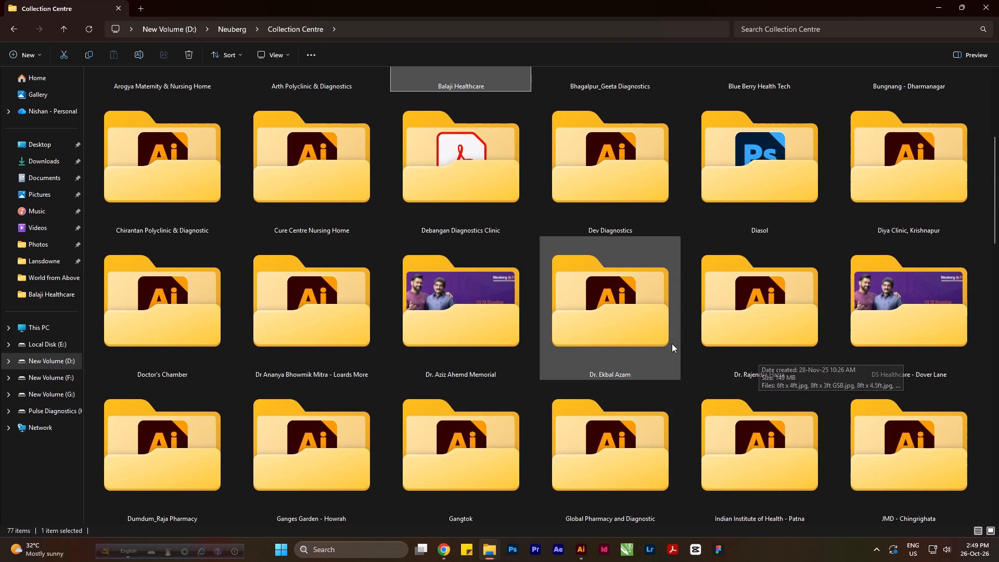
{"action": "scroll", "coordinate": [652, 344], "scroll_direction": "down", "scroll_amount": 1}
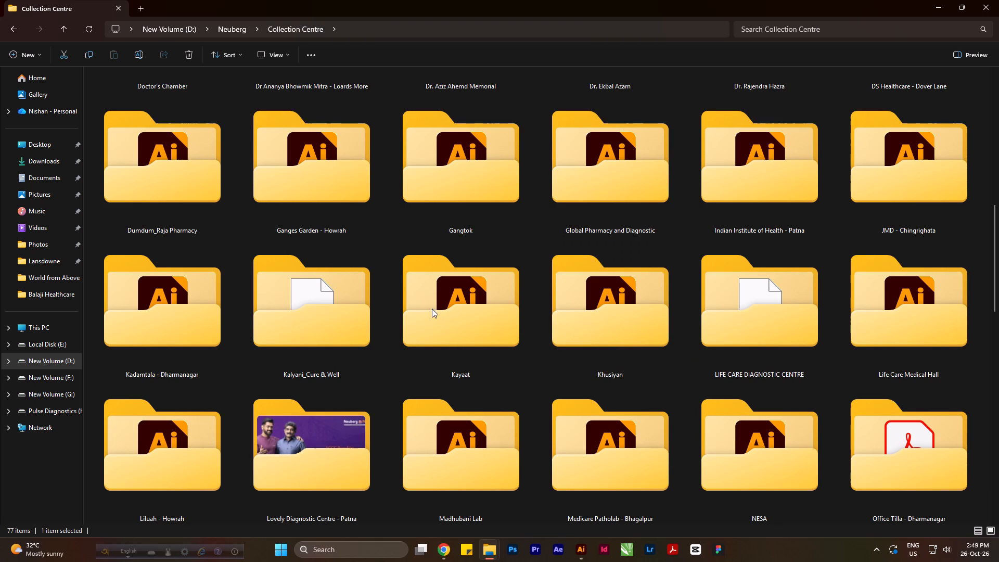
{"action": "scroll", "coordinate": [432, 309], "scroll_direction": "down", "scroll_amount": 1}
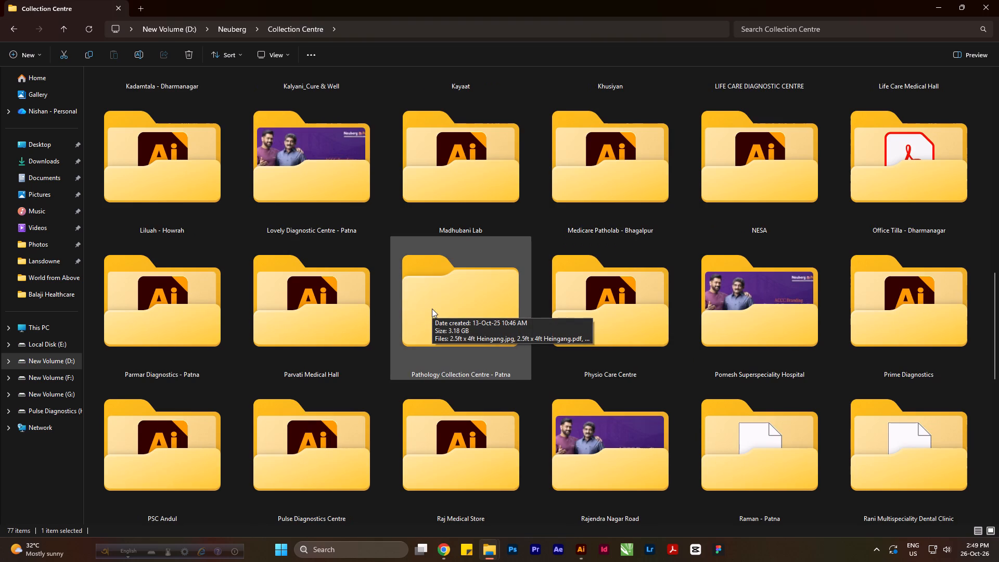
{"action": "scroll", "coordinate": [432, 309], "scroll_direction": "up", "scroll_amount": 1}
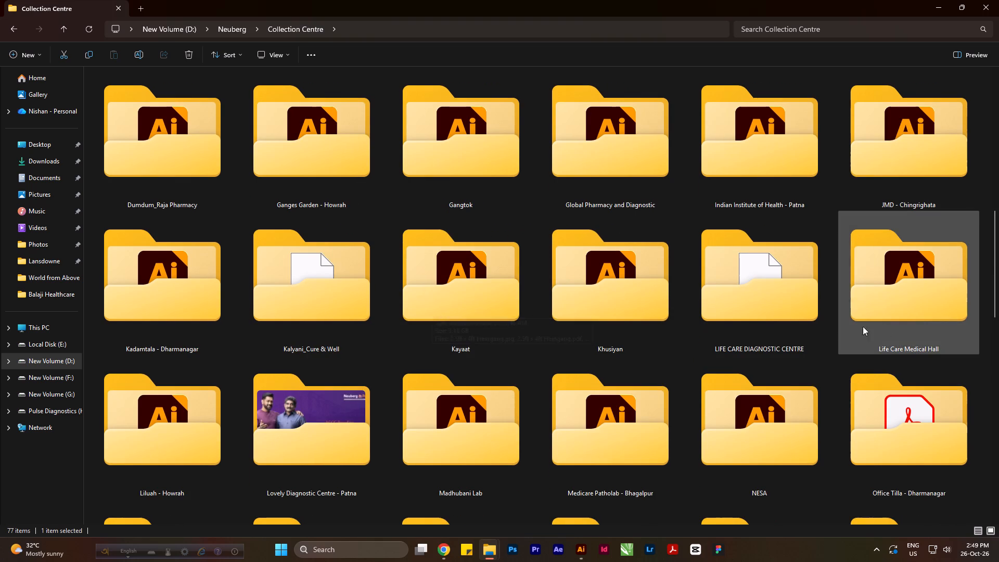
{"action": "scroll", "coordinate": [808, 199], "scroll_direction": "up", "scroll_amount": 1}
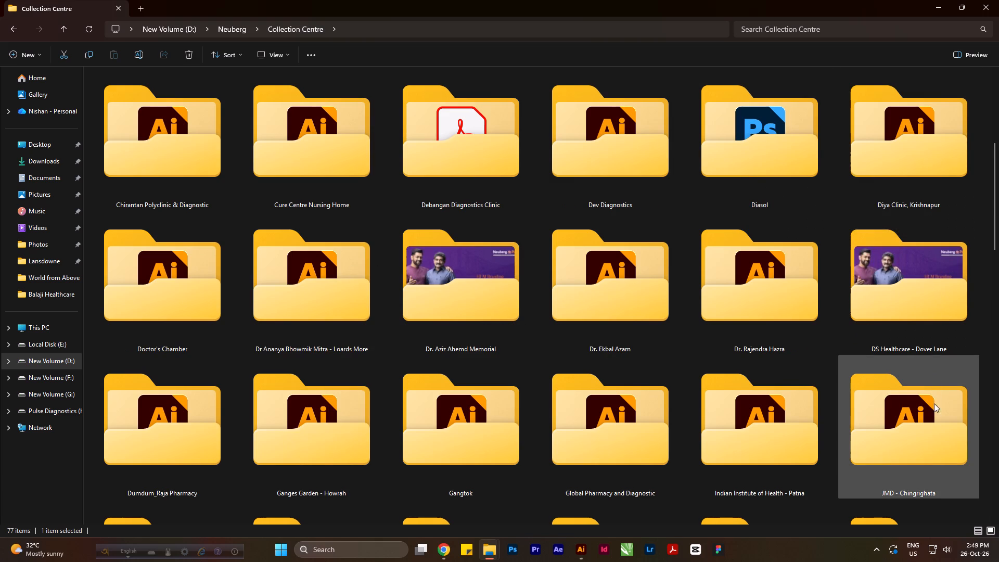
{"action": "left_click", "coordinate": [908, 271]}
{"action": "left_click", "coordinate": [912, 270]}
{"action": "left_click", "coordinate": [989, 299]}
{"action": "double_click", "coordinate": [923, 274]}
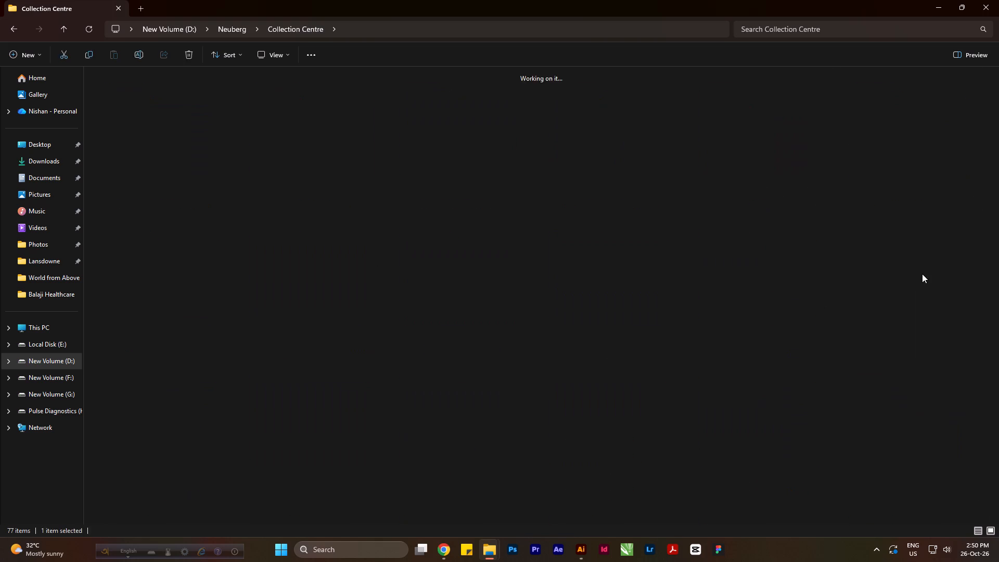
{"action": "left_click", "coordinate": [611, 277]}
{"action": "double_click", "coordinate": [634, 135]}
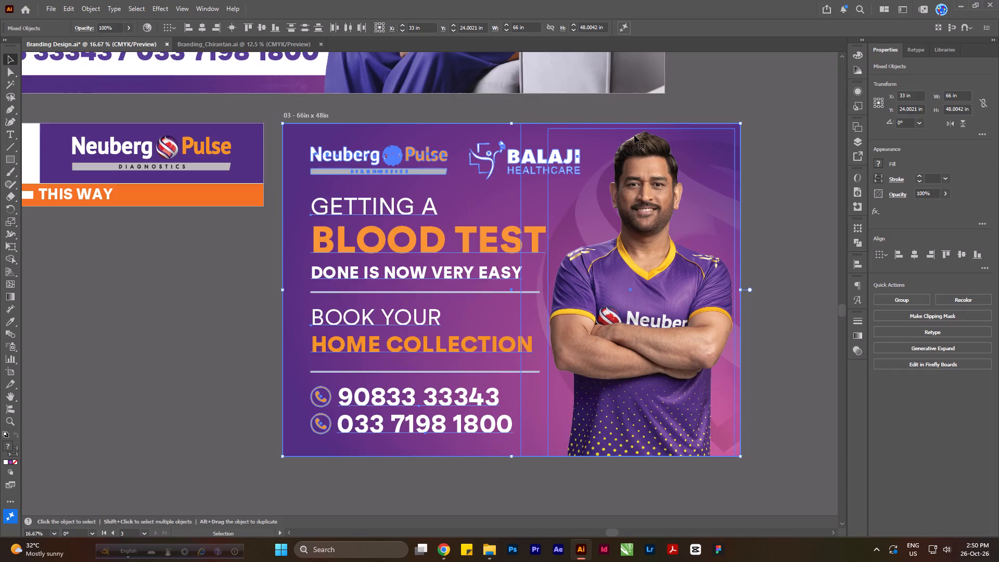
Close Branding_Chirantan.ai, and save and close the Balaji Branding Design.ai document.
{"action": "left_click", "coordinate": [259, 44]}
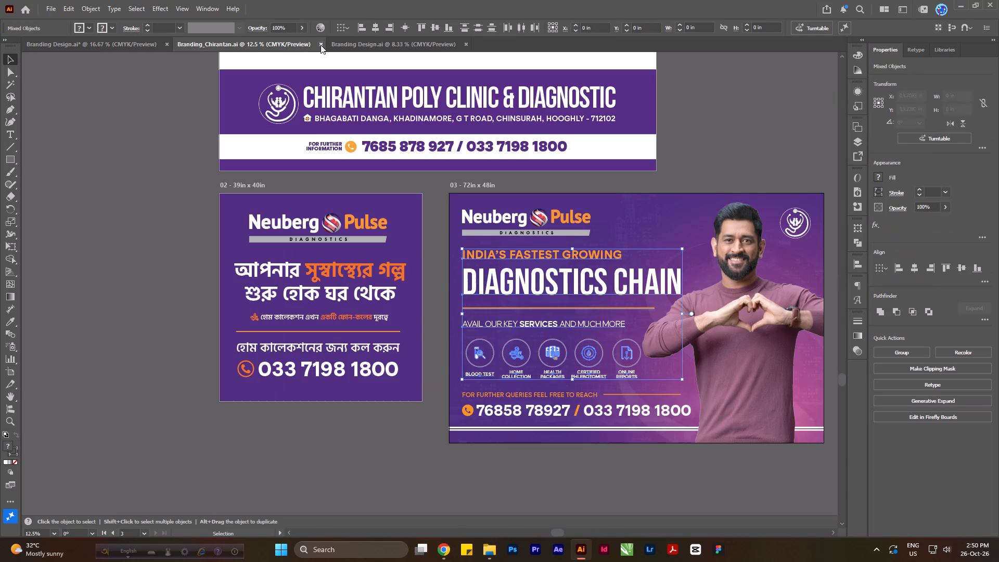
{"action": "left_click", "coordinate": [321, 45]}
{"action": "left_click", "coordinate": [132, 44]}
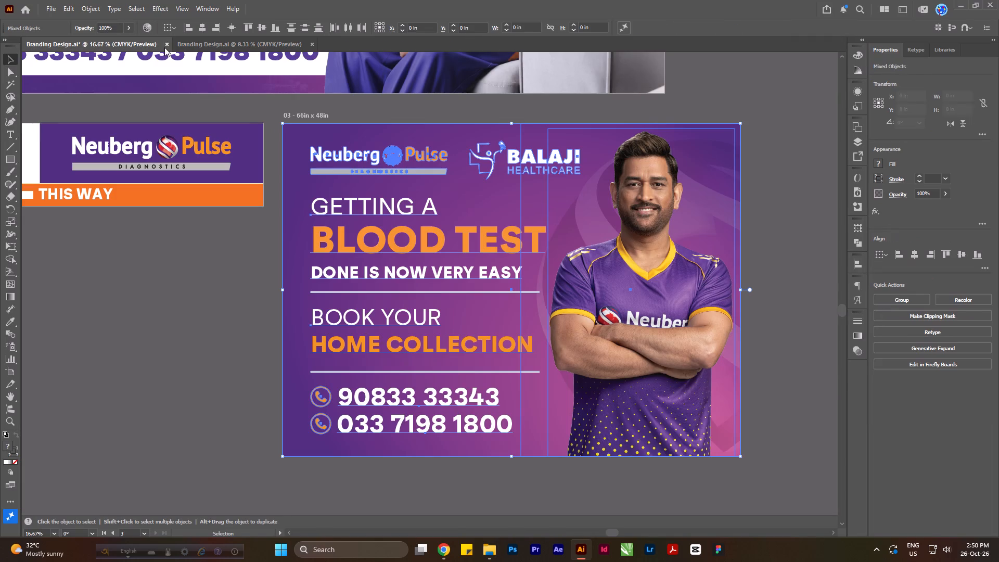
{"action": "left_click", "coordinate": [164, 47]}
{"action": "left_click", "coordinate": [167, 42]}
{"action": "left_click", "coordinate": [503, 289]}
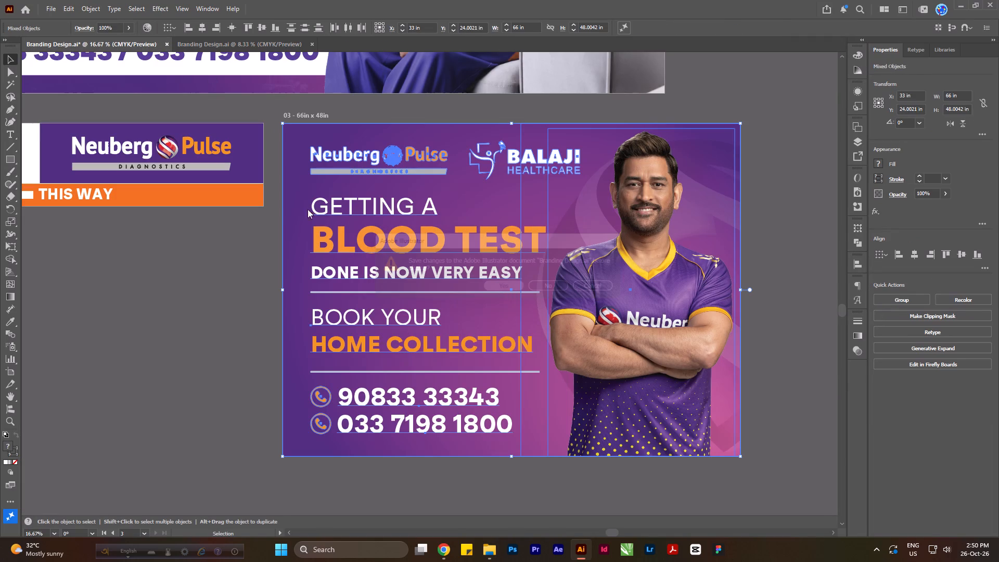
{"action": "left_click", "coordinate": [187, 249]}
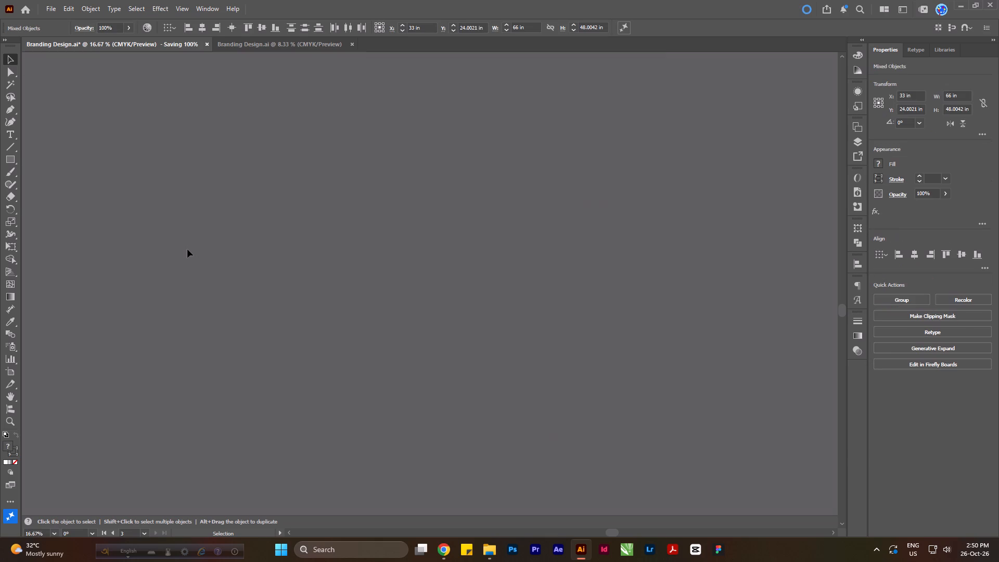
{"action": "left_click", "coordinate": [188, 245]}
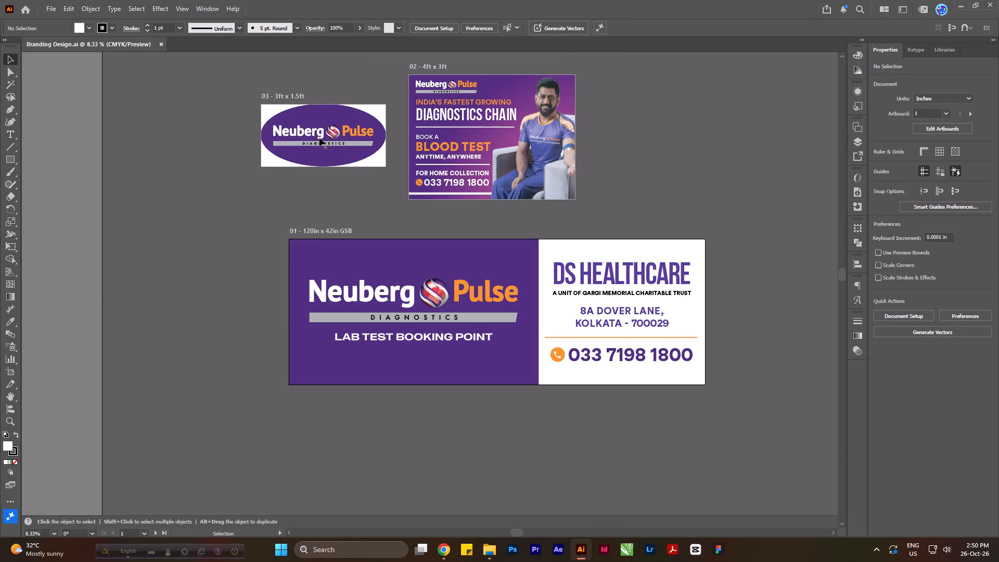
Group all the artwork on the 3ft x 1.5ft artboard.
{"action": "left_click_drag", "start_coordinate": [242, 95], "coordinate": [388, 179]}
{"action": "left_click_drag", "start_coordinate": [388, 179], "coordinate": [389, 180]}
{"action": "key", "text": "ctrl+g"}
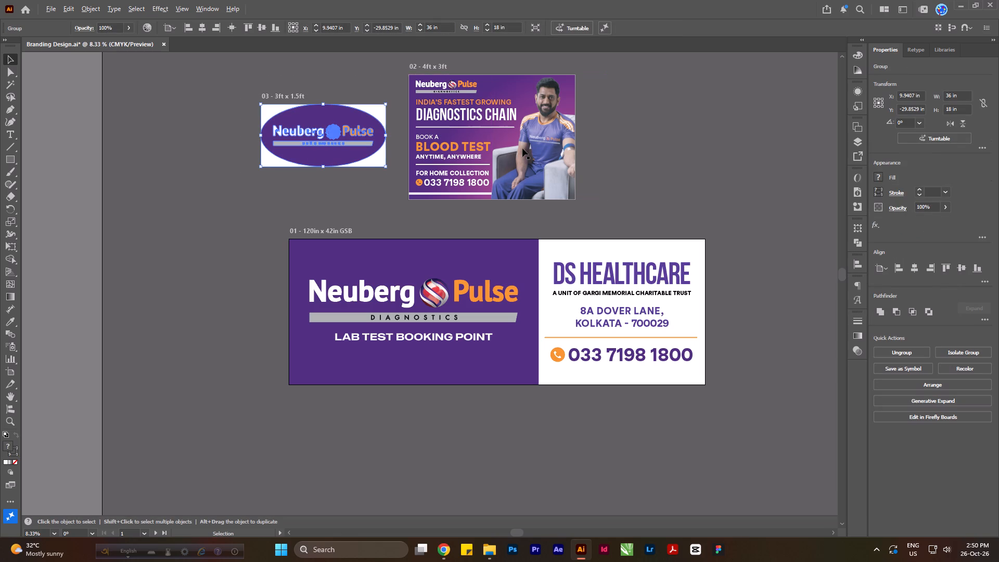
{"action": "left_click", "coordinate": [637, 147]}
Enlarge the logo group on the 120in x 42in GSB board about its centre to about 61.5 in wide.
{"action": "left_click", "coordinate": [493, 322]}
{"action": "left_click", "coordinate": [517, 313], "text": "alt+shift"}
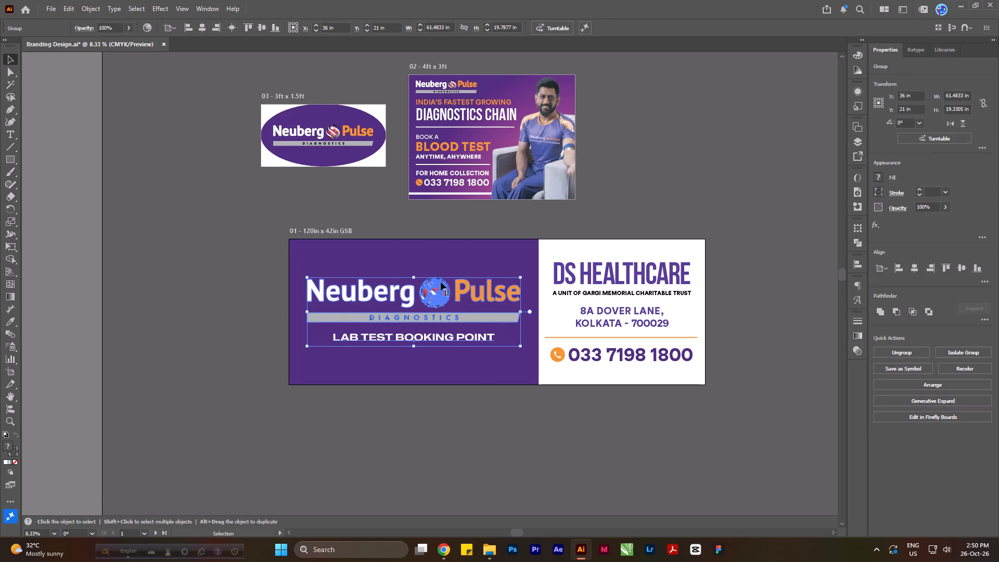
Shrink the DS Healthcare details group toward its right edge and widen the purple panel to about 77.4 in.
{"action": "left_click", "coordinate": [562, 285]}
{"action": "scroll", "coordinate": [592, 316], "scroll_direction": "up", "scroll_amount": 1, "text": "alt"}
{"action": "left_click_drag", "start_coordinate": [520, 307], "coordinate": [533, 310], "text": "shift"}
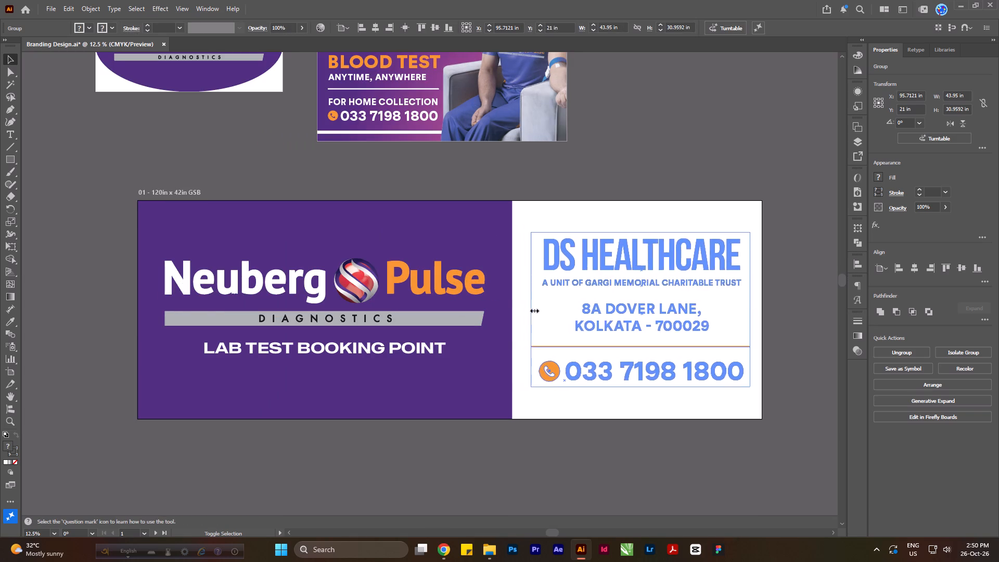
{"action": "left_click_drag", "start_coordinate": [533, 310], "coordinate": [551, 313], "text": "shift"}
{"action": "left_click", "coordinate": [510, 305]}
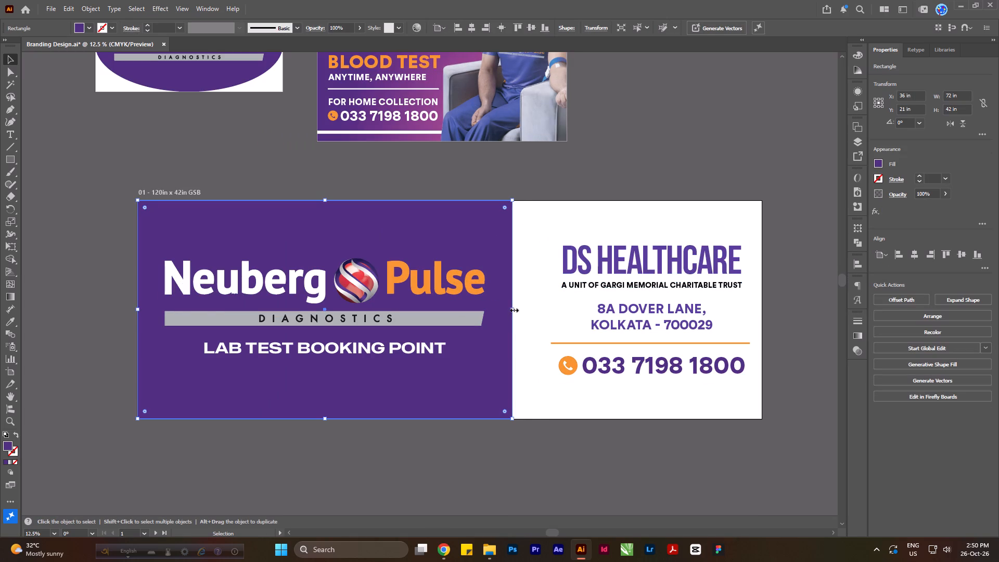
{"action": "left_click_drag", "start_coordinate": [513, 309], "coordinate": [541, 311]}
Enlarge the Neuberg Pulse logo group rightward from its left edge to about 67.7 in wide by 21.8 in high.
{"action": "left_click", "coordinate": [482, 318]}
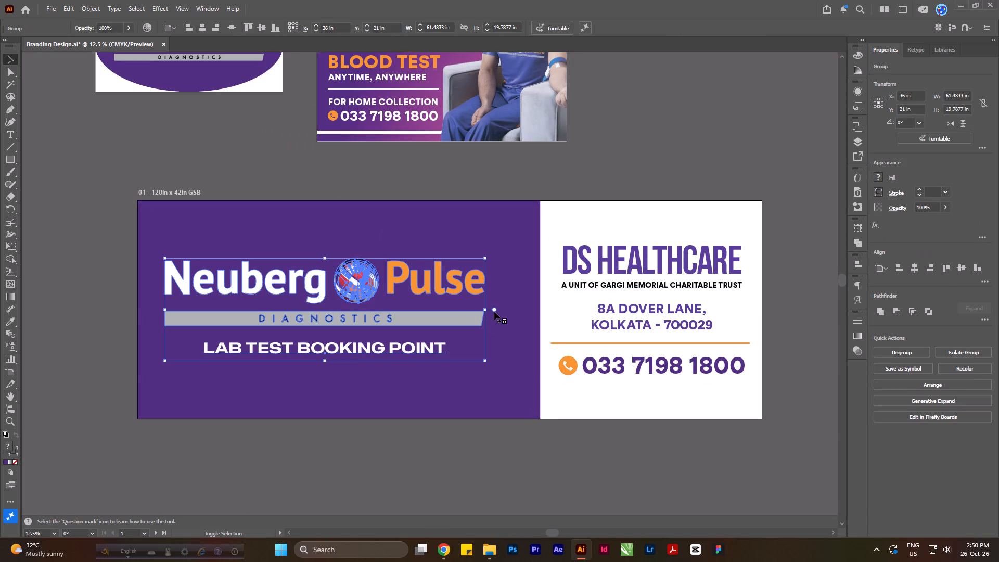
{"action": "left_click_drag", "start_coordinate": [482, 309], "coordinate": [518, 306], "text": "shift"}
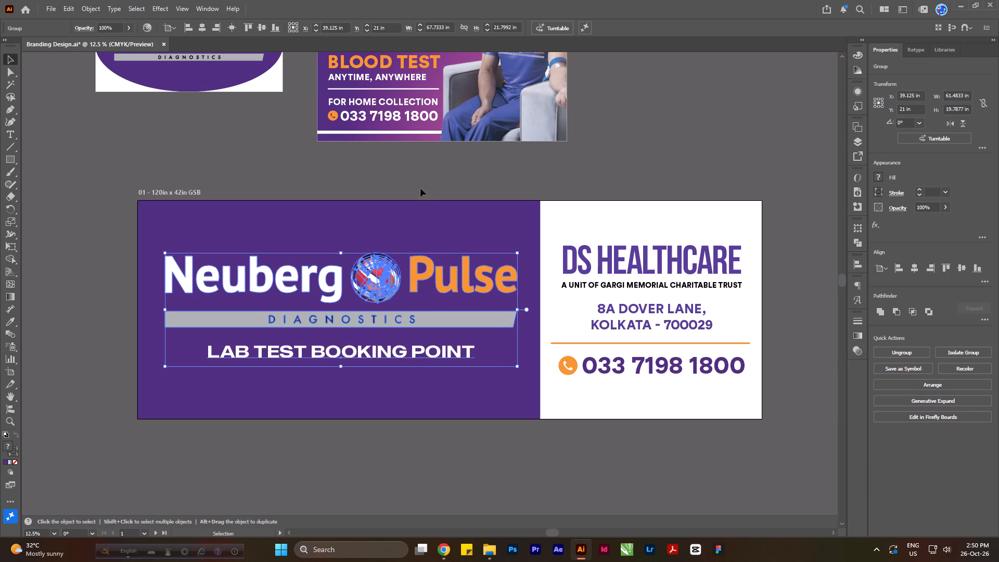
{"action": "left_click", "coordinate": [537, 181]}
Shrink the DS Healthcare details group to about 36.6 x 25.8 in and widen the purple panel slightly toward it.
{"action": "left_click", "coordinate": [649, 267]}
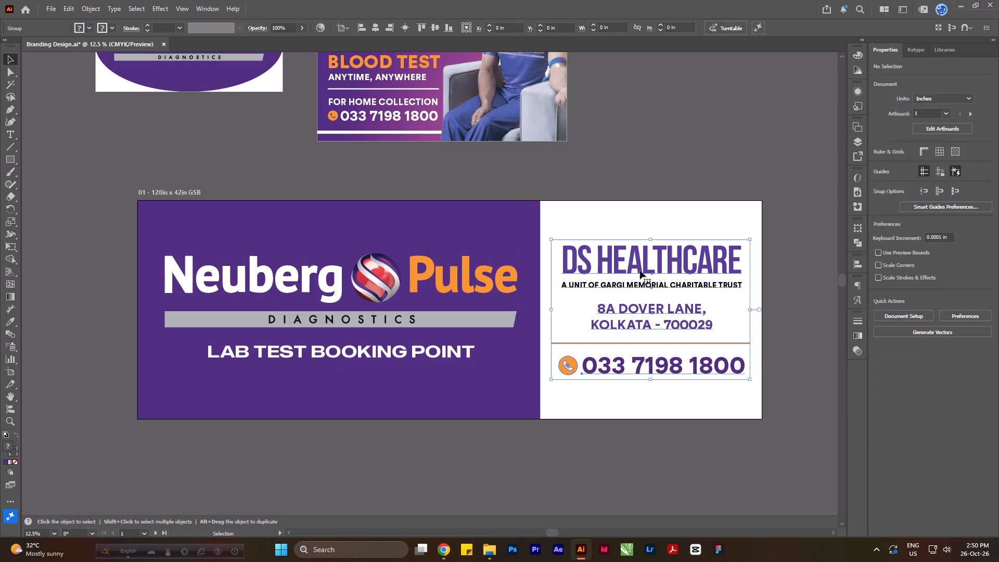
{"action": "left_click_drag", "start_coordinate": [554, 311], "coordinate": [559, 311], "text": "shift"}
{"action": "left_click", "coordinate": [528, 306]}
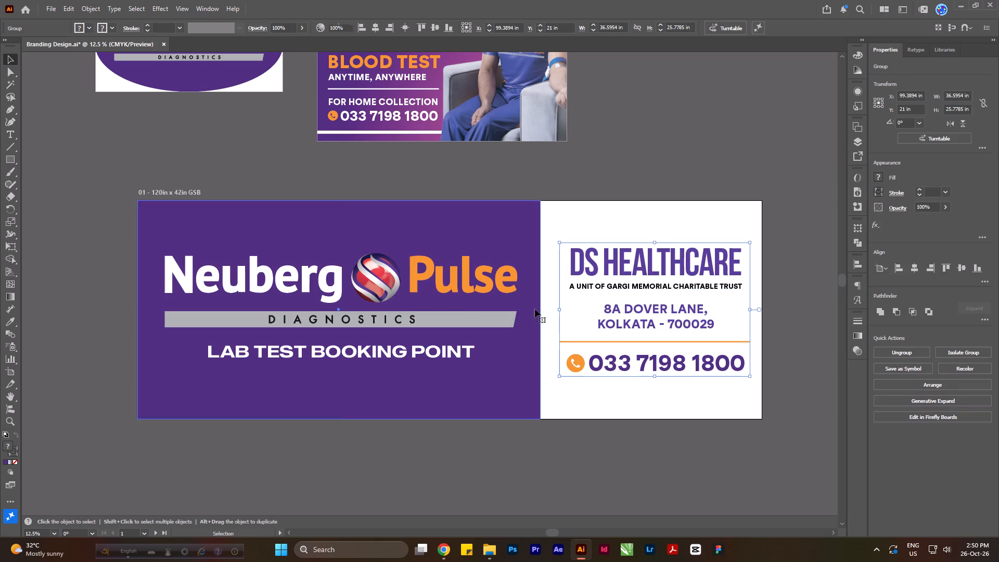
{"action": "left_click", "coordinate": [540, 309], "text": "shift"}
{"action": "left_click", "coordinate": [539, 309]}
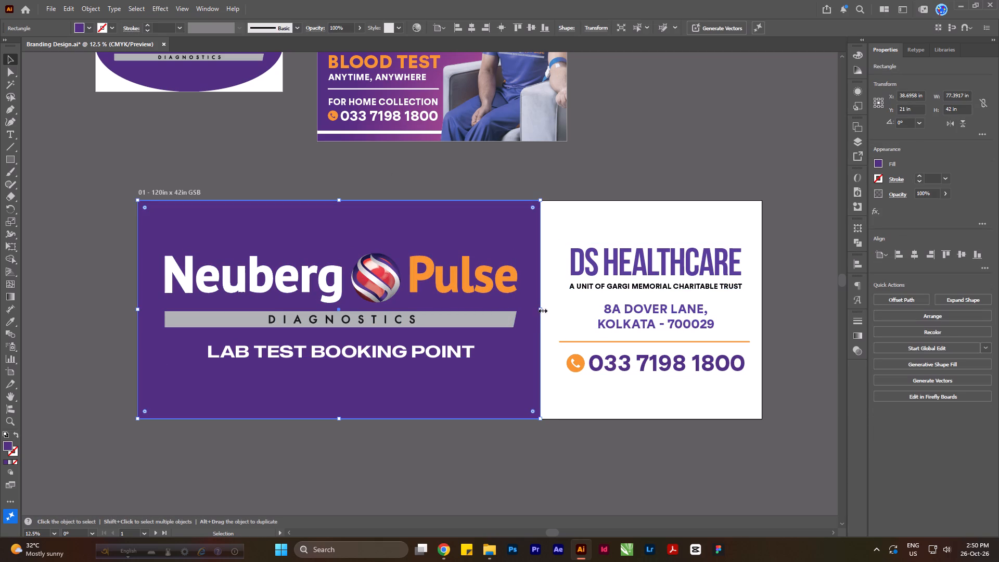
{"action": "left_click_drag", "start_coordinate": [542, 310], "coordinate": [549, 310]}
{"action": "left_click", "coordinate": [744, 137]}
Vertically centre the DS Healthcare details group and the Neuberg Pulse logo group on the 120in x 42in GSB board.
{"action": "left_click", "coordinate": [680, 245]}
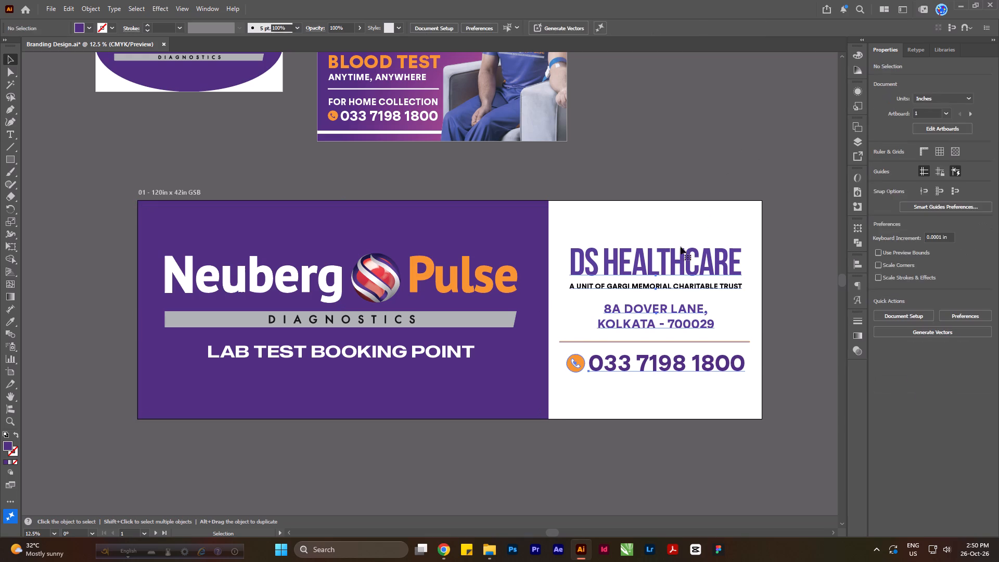
{"action": "left_click", "coordinate": [439, 32]}
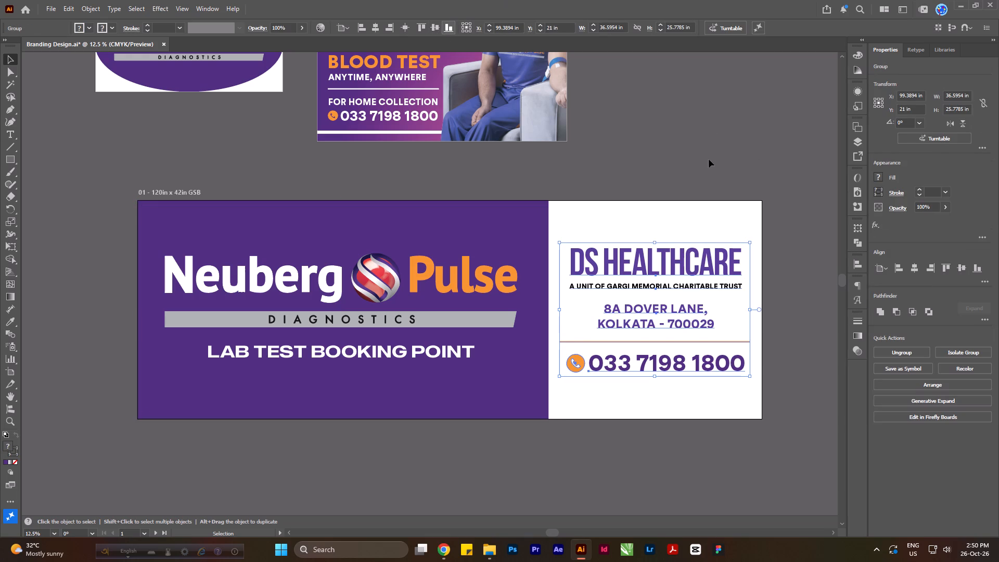
{"action": "left_click", "coordinate": [715, 123]}
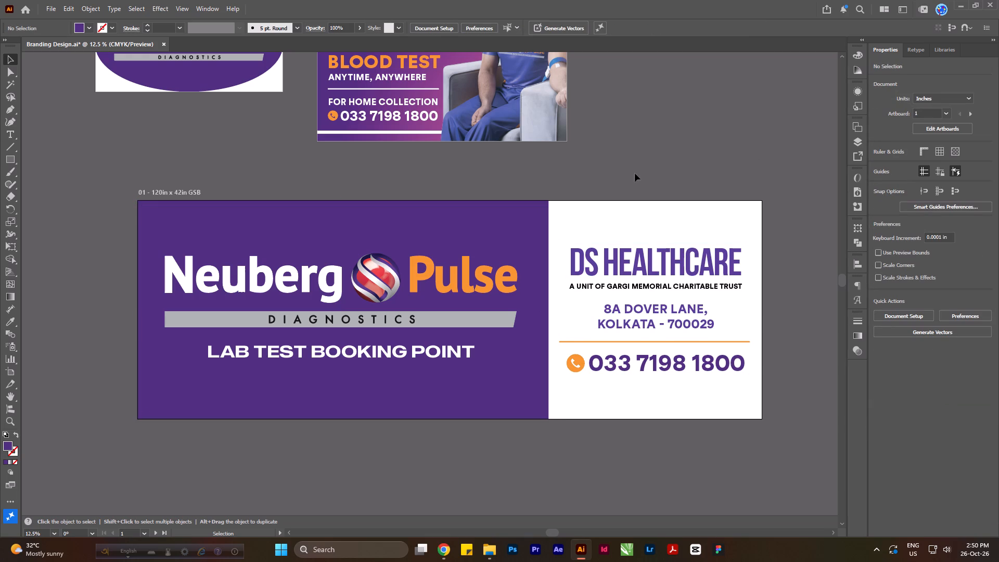
{"action": "left_click", "coordinate": [770, 178]}
{"action": "scroll", "coordinate": [245, 310], "scroll_direction": "down", "scroll_amount": 1, "text": "alt"}
{"action": "left_click", "coordinate": [301, 320]}
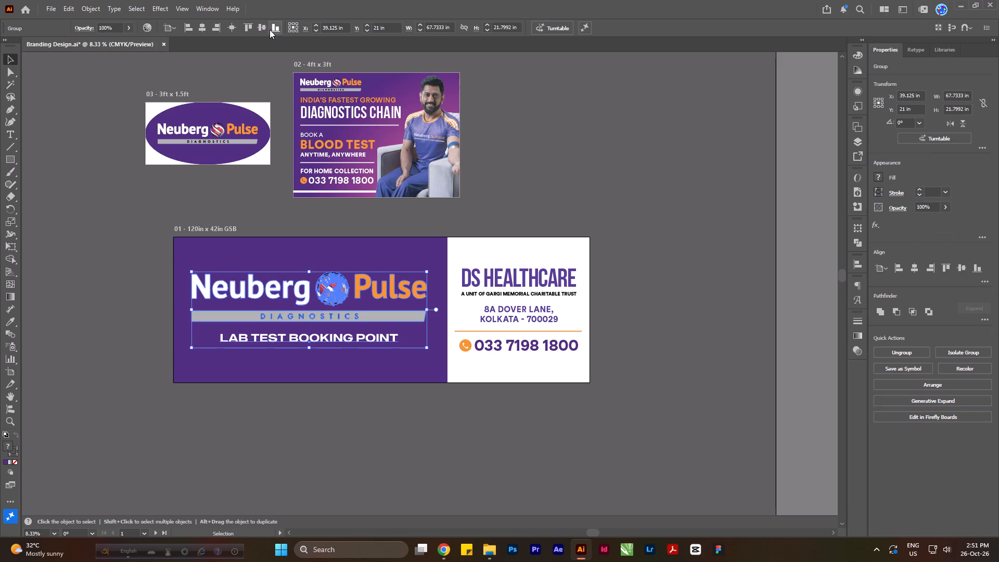
{"action": "left_click", "coordinate": [266, 29]}
{"action": "left_click", "coordinate": [665, 180]}
Select the 120in x 42in GSB artwork and set up a screen export of artboards 1-3 as multiple-file PDFs.
{"action": "left_click_drag", "start_coordinate": [132, 234], "coordinate": [662, 412]}
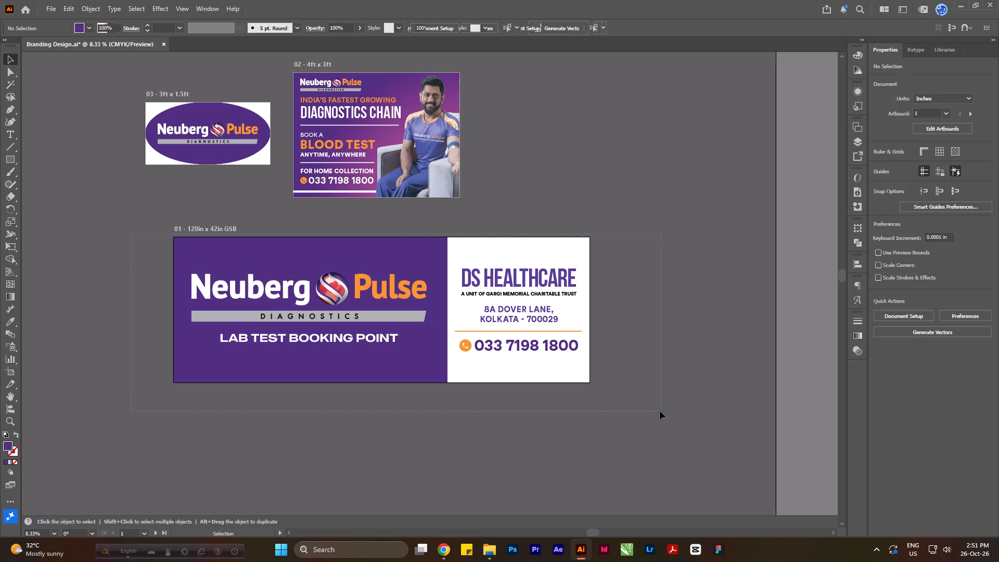
{"action": "left_click", "coordinate": [58, 1]}
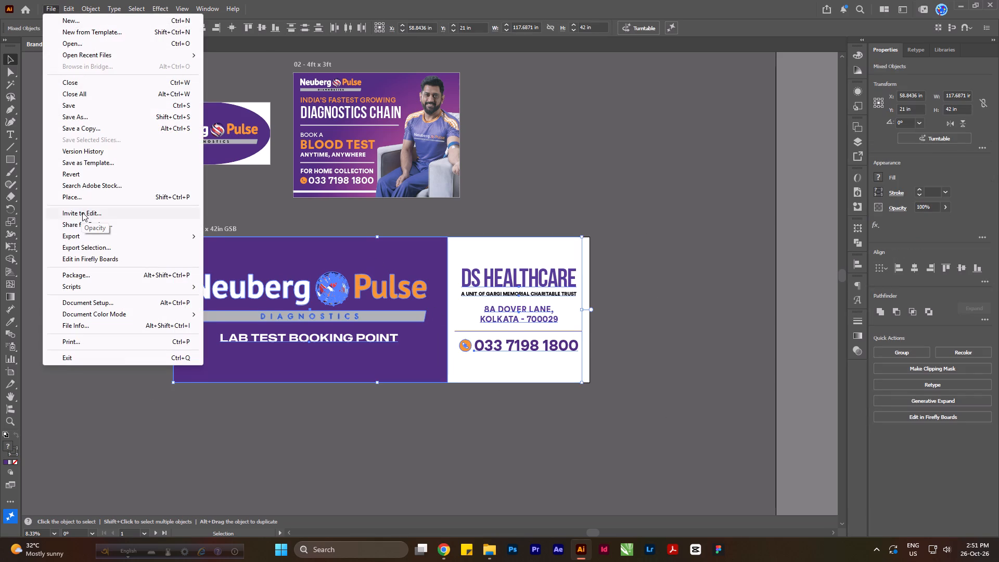
{"action": "left_click", "coordinate": [87, 247]}
{"action": "left_click", "coordinate": [402, 190]}
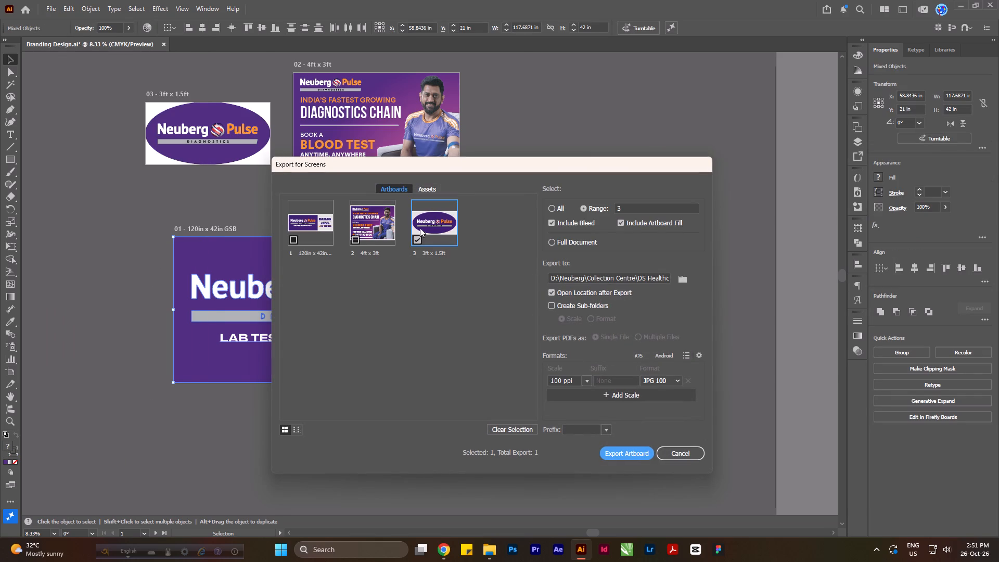
{"action": "left_click", "coordinate": [357, 240]}
{"action": "left_click", "coordinate": [302, 239]}
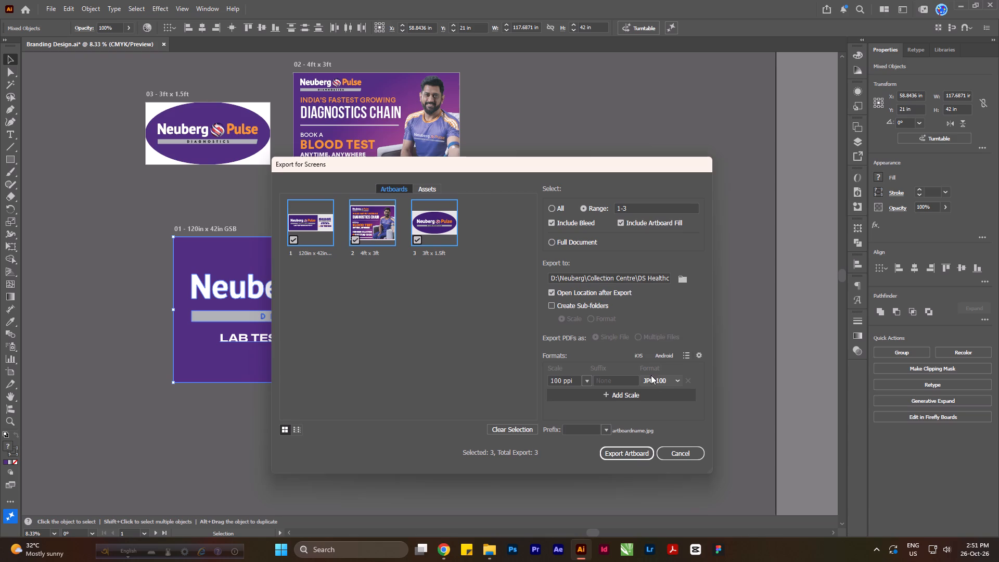
{"action": "left_click", "coordinate": [655, 378]}
{"action": "left_click", "coordinate": [670, 278]}
{"action": "left_click", "coordinate": [647, 335]}
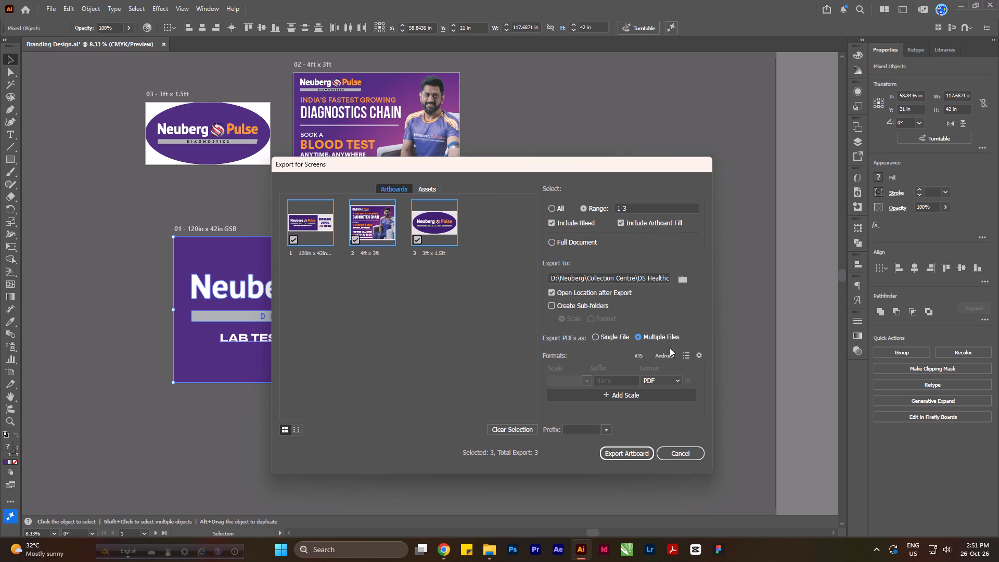
Set the PDF export format to the [Smallest File Size] preset and save the format settings.
{"action": "left_click", "coordinate": [700, 354]}
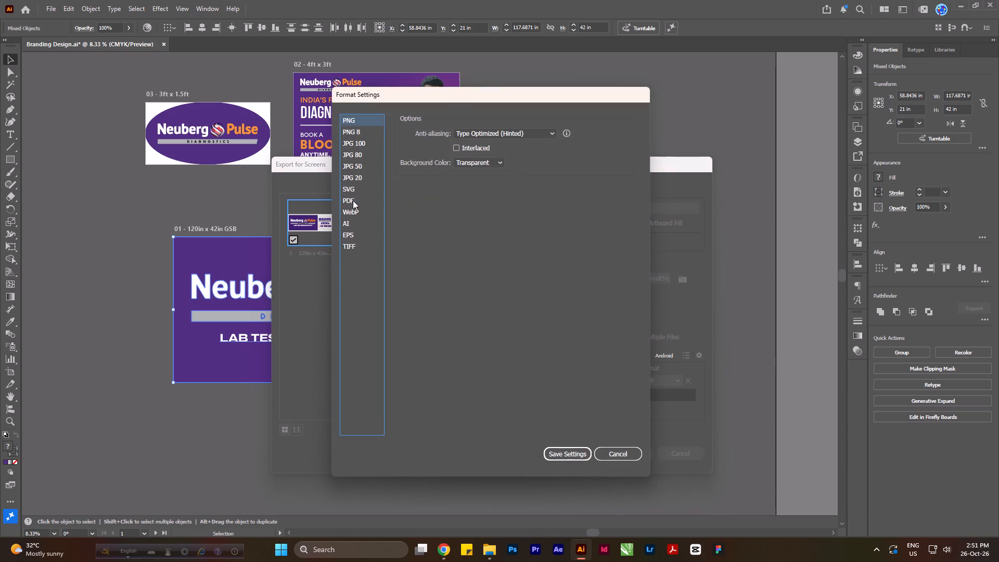
{"action": "left_click", "coordinate": [353, 200]}
{"action": "left_click_drag", "start_coordinate": [452, 96], "coordinate": [460, 96]}
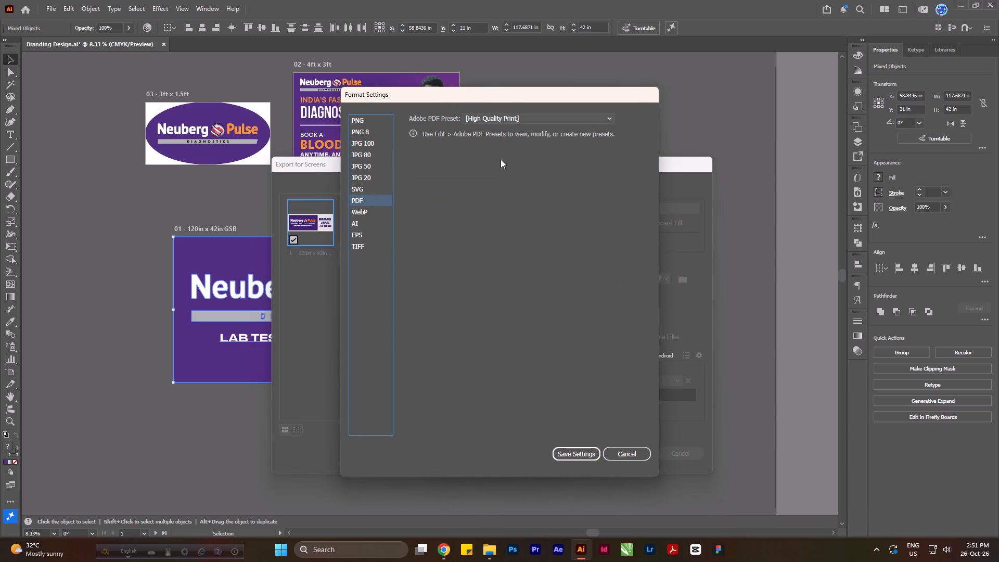
{"action": "left_click", "coordinate": [504, 120]}
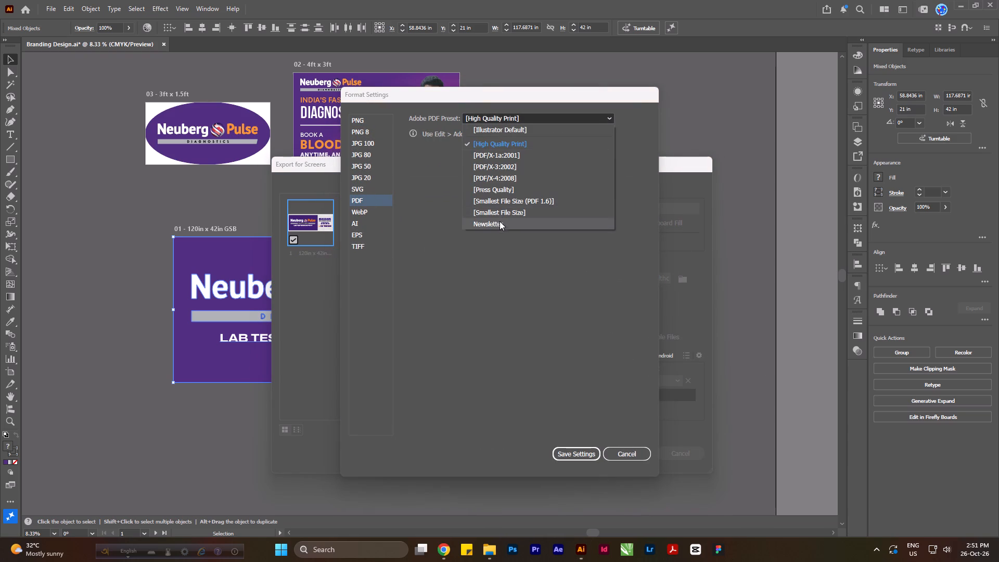
{"action": "left_click", "coordinate": [508, 210]}
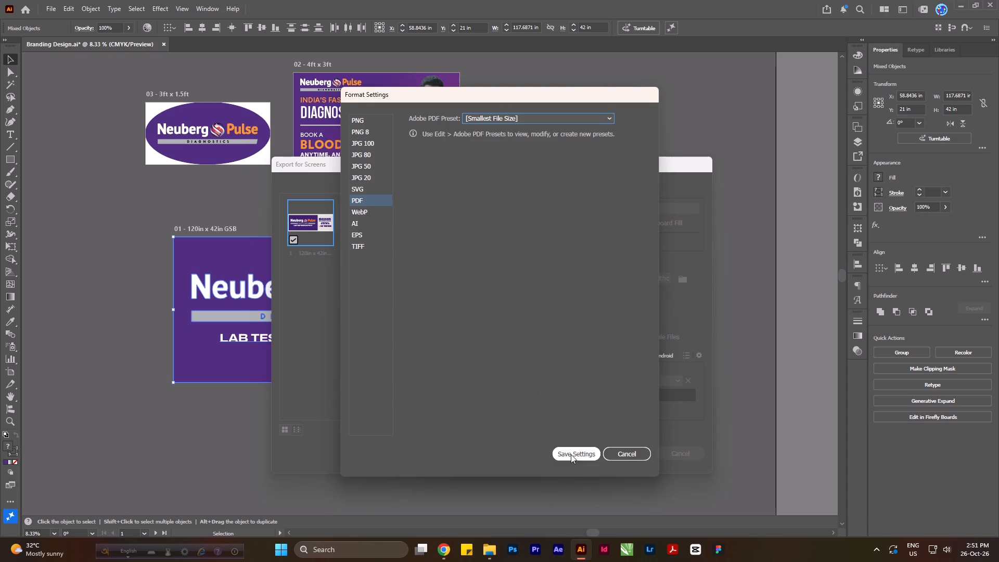
{"action": "left_click", "coordinate": [571, 454]}
Exclude the 4ft x 3ft artboard and export the 120in x 42in GSB and 3ft x 1.5ft artboards as PDFs.
{"action": "left_click", "coordinate": [362, 240]}
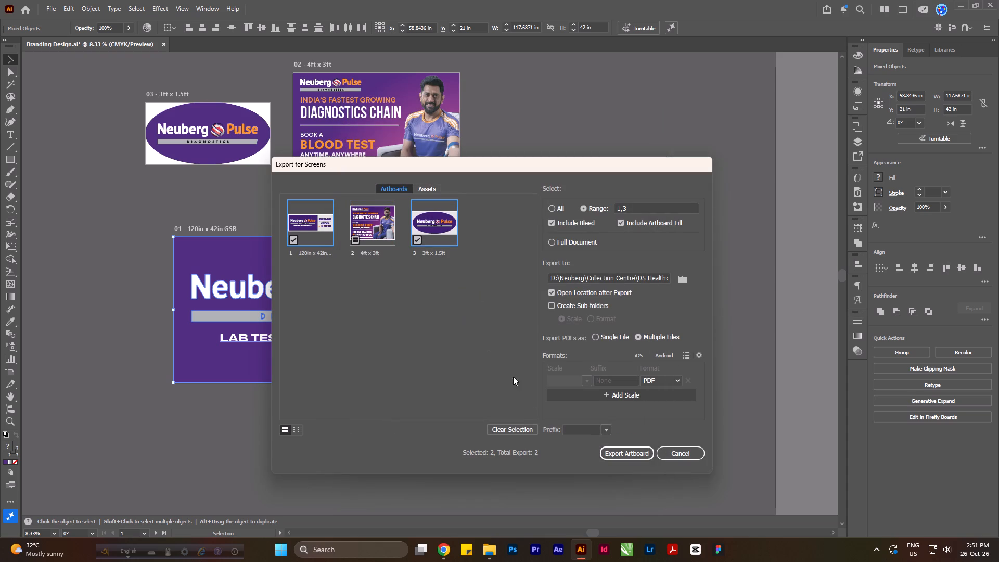
{"action": "left_click", "coordinate": [636, 457]}
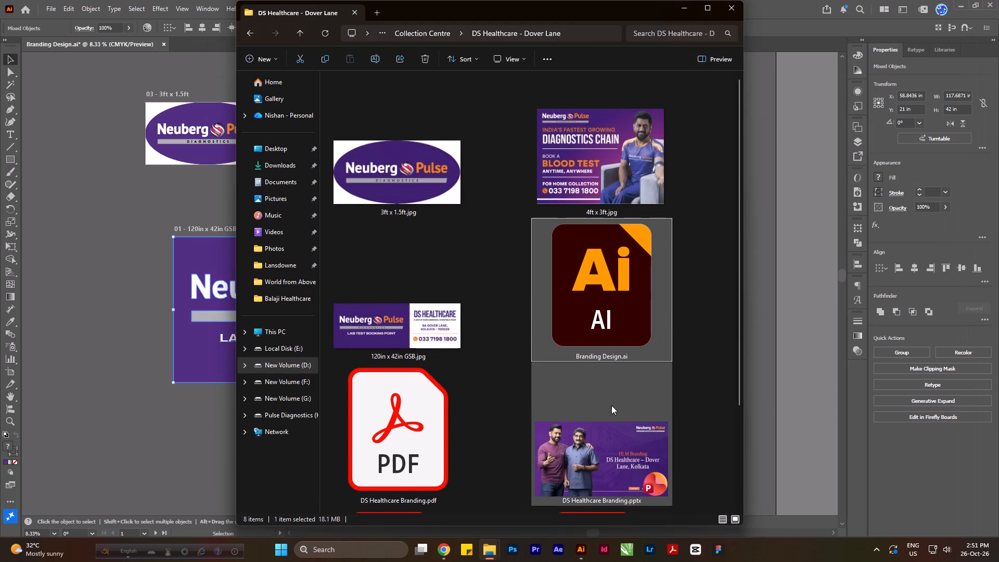
Return to Illustrator, select all the artwork on the 4ft x 3ft board and open it for export.
{"action": "left_click", "coordinate": [581, 544]}
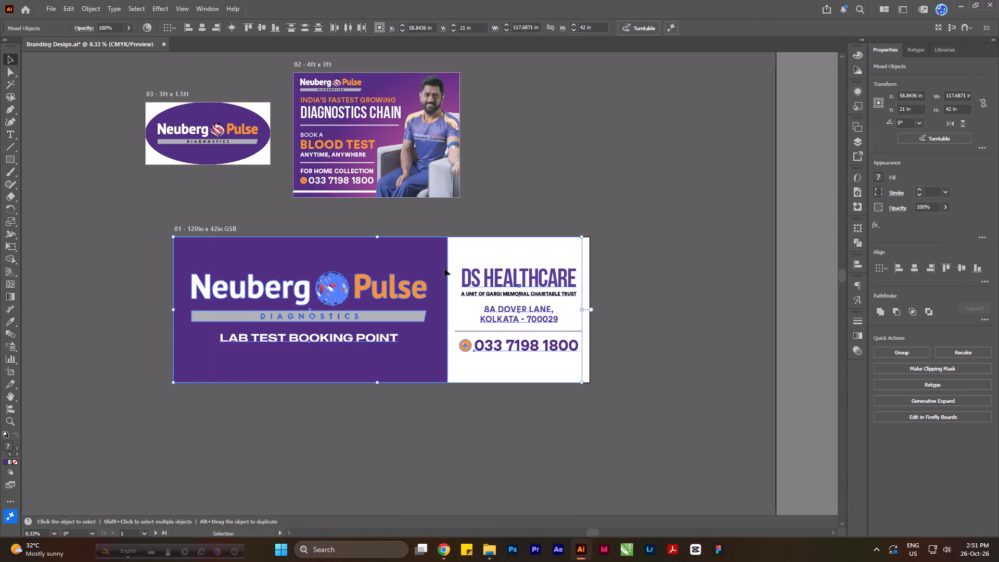
{"action": "left_click", "coordinate": [492, 214]}
{"action": "left_click_drag", "start_coordinate": [283, 65], "coordinate": [511, 214]}
{"action": "left_click", "coordinate": [41, 5]}
{"action": "left_click", "coordinate": [49, 5]}
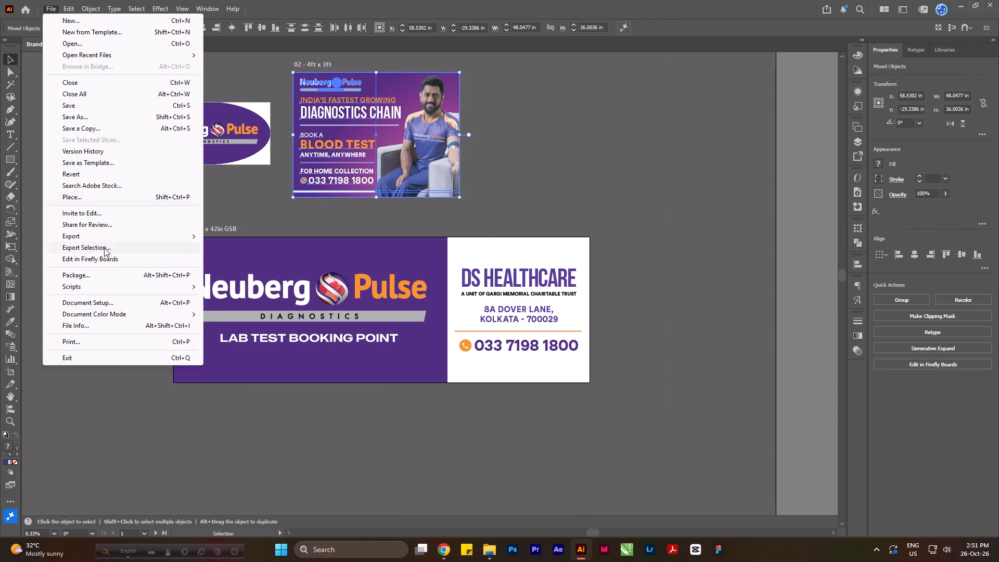
{"action": "left_click", "coordinate": [112, 250]}
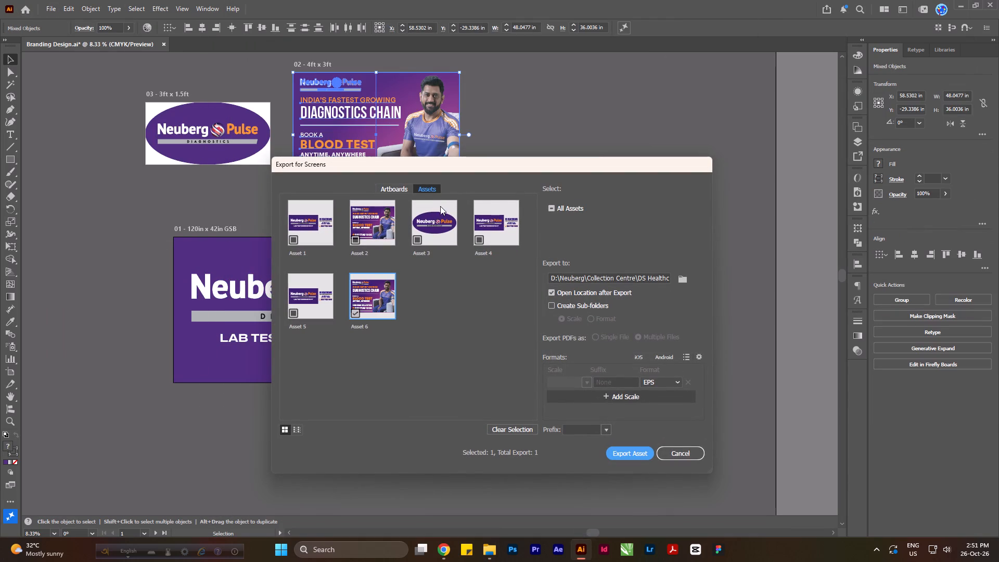
Drop the new asset from the export and include only the 4ft x 3ft artboard.
{"action": "left_click", "coordinate": [363, 311]}
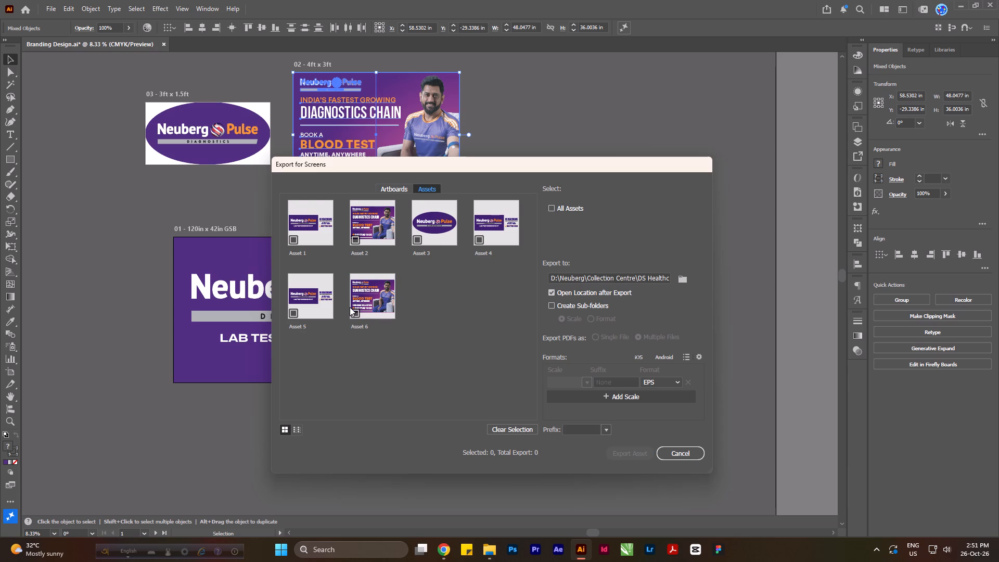
{"action": "left_click", "coordinate": [350, 307]}
{"action": "left_click", "coordinate": [361, 306]}
{"action": "left_click", "coordinate": [404, 182]}
{"action": "left_click", "coordinate": [403, 187]}
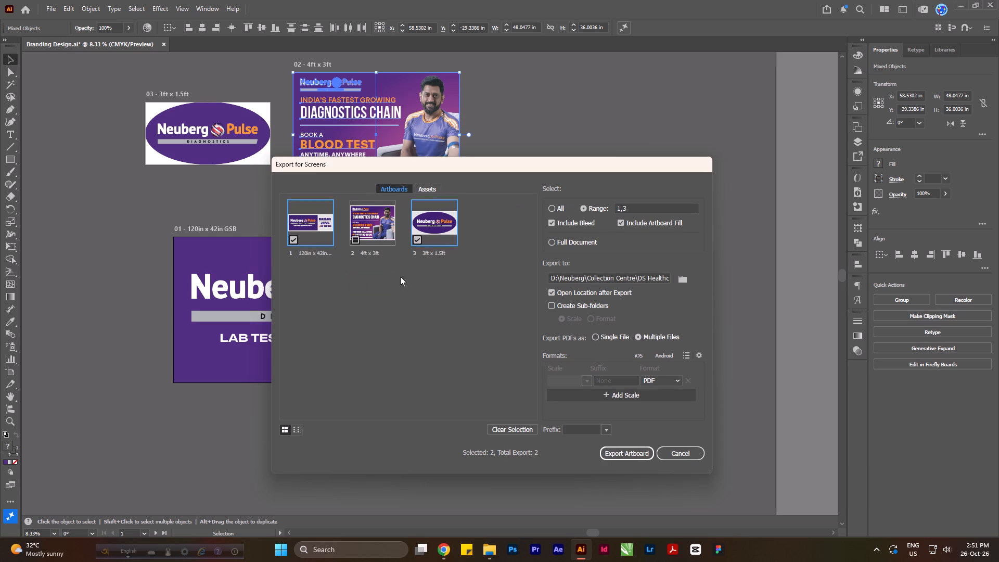
{"action": "left_click", "coordinate": [339, 229]}
{"action": "left_click", "coordinate": [355, 233]}
{"action": "left_click", "coordinate": [419, 242]}
{"action": "left_click", "coordinate": [316, 236]}
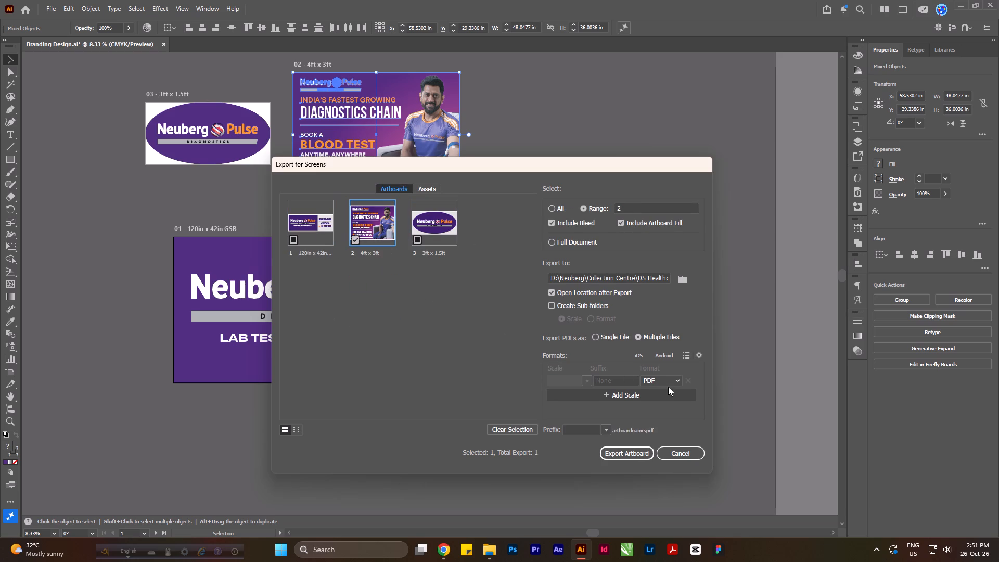
Set the PDF preset to [High Quality Print] and export the 4ft x 3ft artboard as a PDF.
{"action": "left_click", "coordinate": [703, 354]}
{"action": "left_click", "coordinate": [366, 199]}
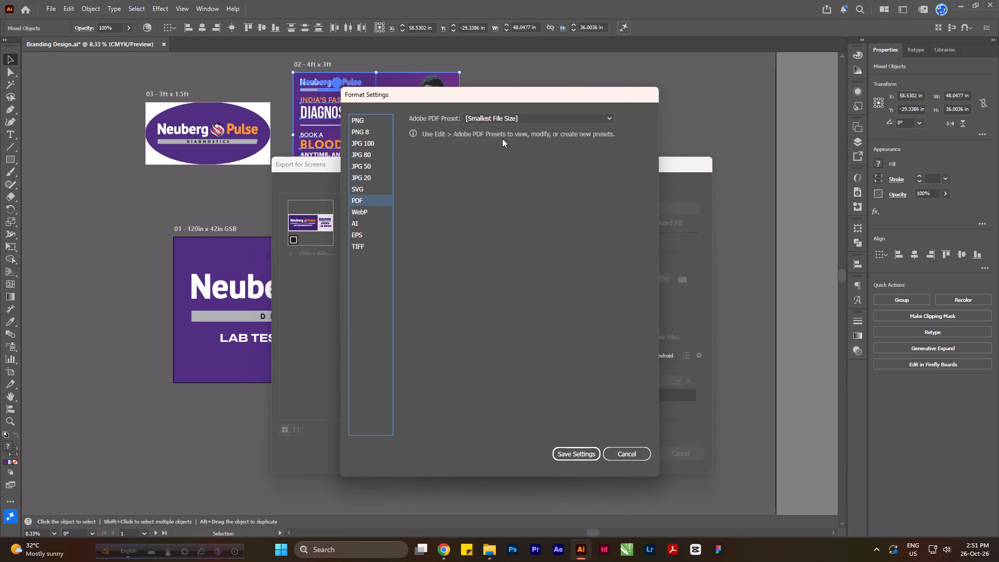
{"action": "left_click", "coordinate": [507, 121]}
{"action": "left_click", "coordinate": [505, 147]}
{"action": "left_click", "coordinate": [569, 448]}
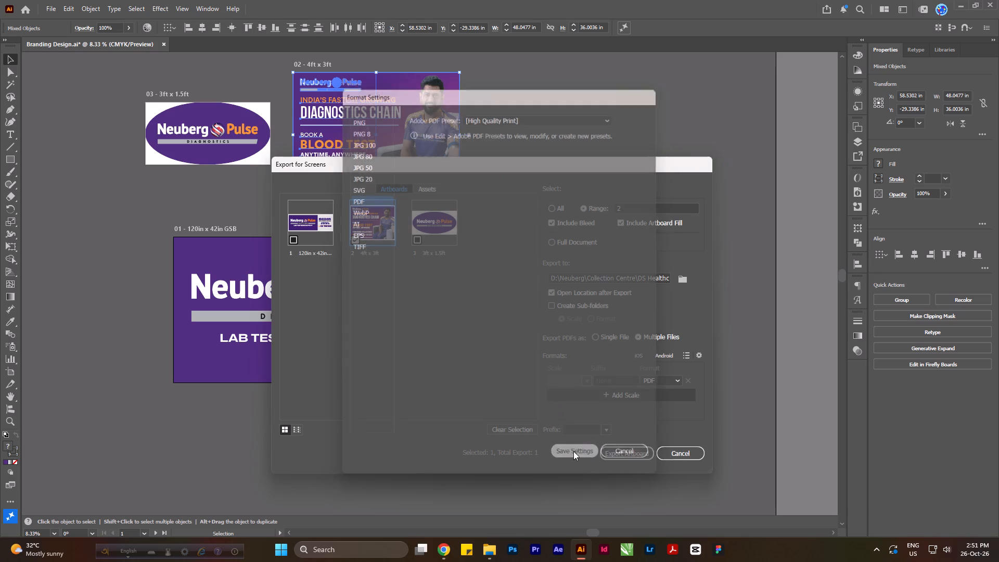
{"action": "left_click", "coordinate": [625, 456]}
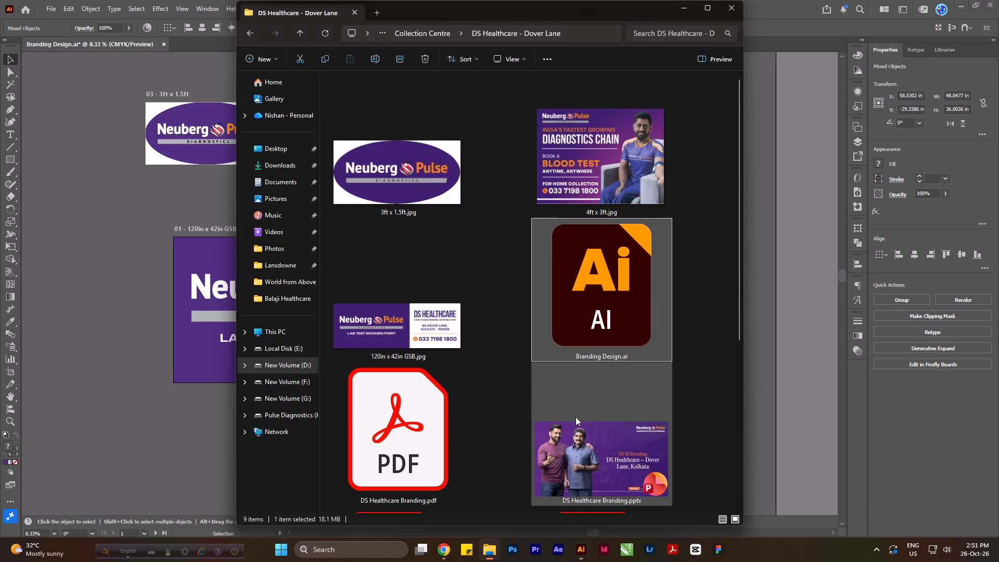
Refresh and maximize the DS Healthcare - Dover Lane folder and check the exported board PDFs and their file sizes.
{"action": "key", "text": "ctrl+r"}
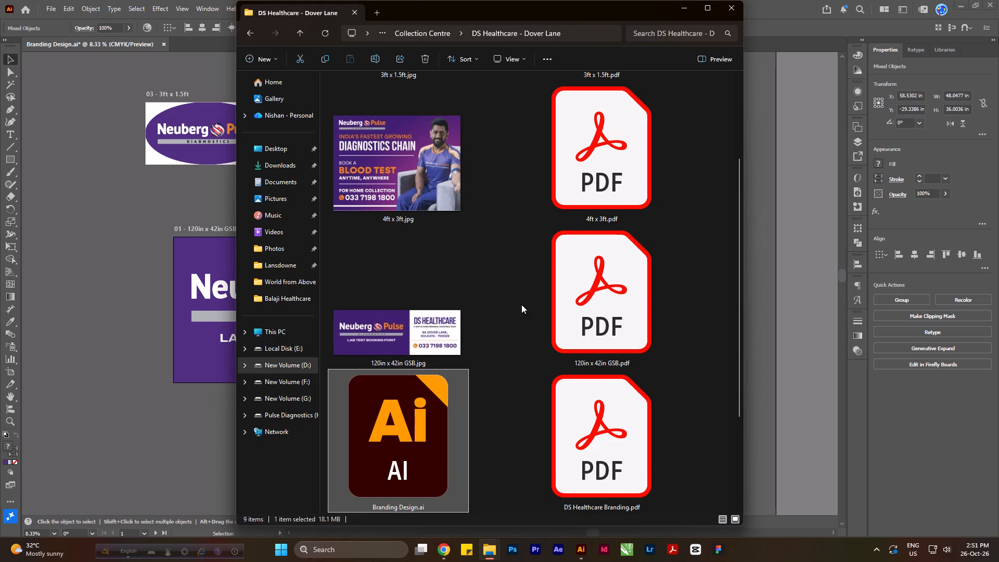
{"action": "scroll", "coordinate": [519, 292], "scroll_direction": "up", "scroll_amount": 5}
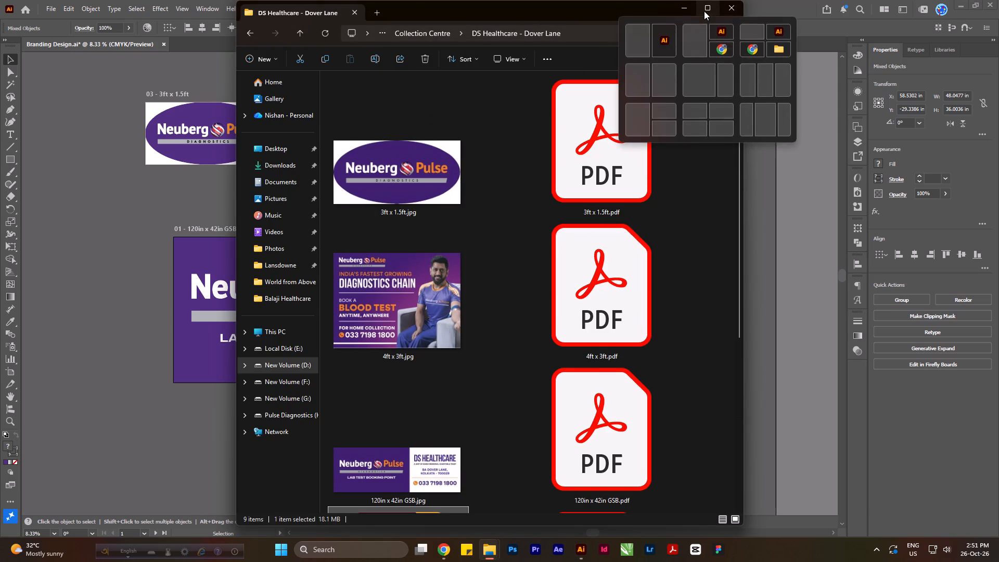
{"action": "left_click", "coordinate": [704, 11]}
{"action": "left_click", "coordinate": [640, 318]}
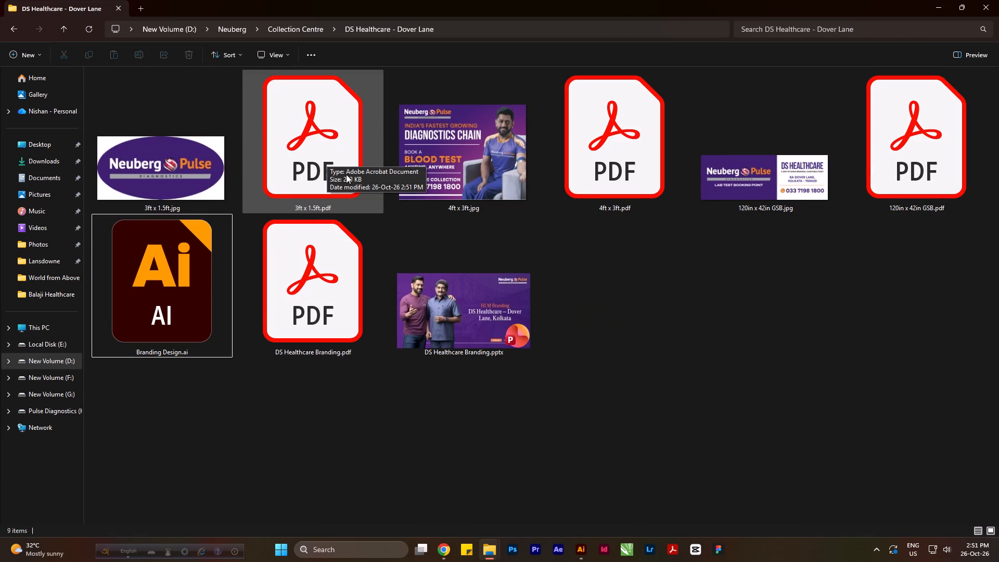
{"action": "left_click", "coordinate": [631, 161]}
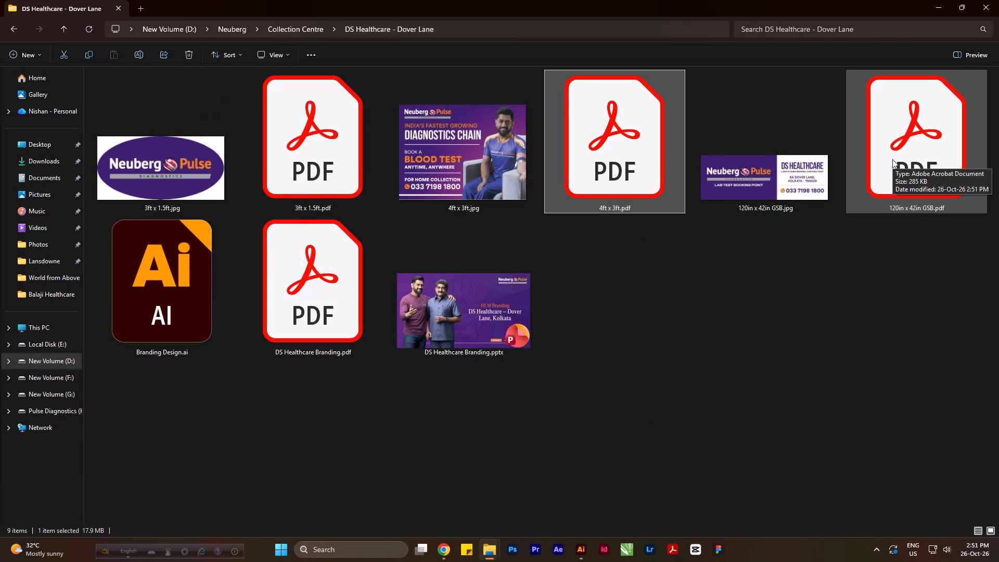
Switch to Chrome and, in a new tab, change to the Pulse Diagnostics Google account listed directly after Neubergpulse Ranchi.
{"action": "left_click", "coordinate": [446, 547]}
{"action": "left_click", "coordinate": [175, 0]}
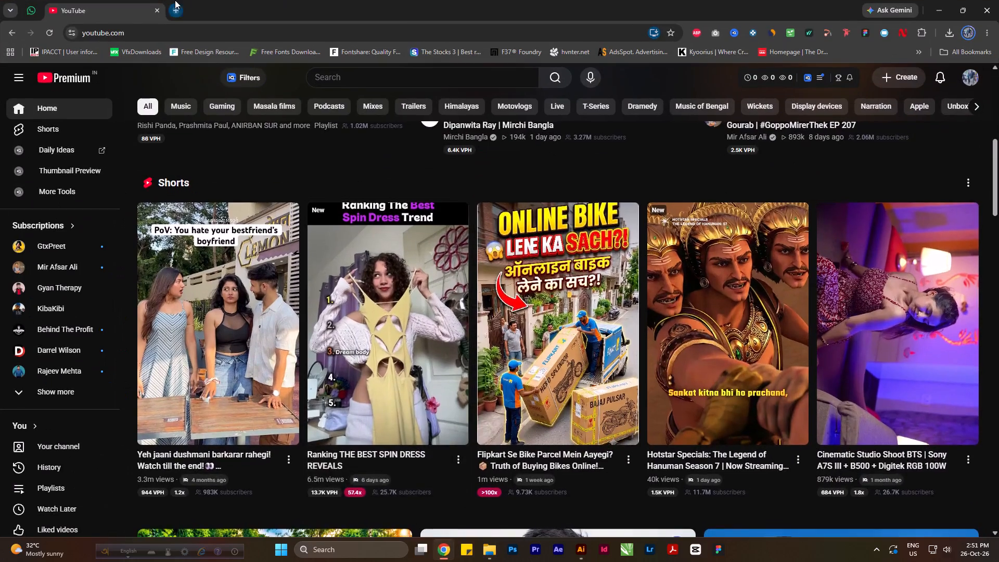
{"action": "left_click", "coordinate": [974, 81]}
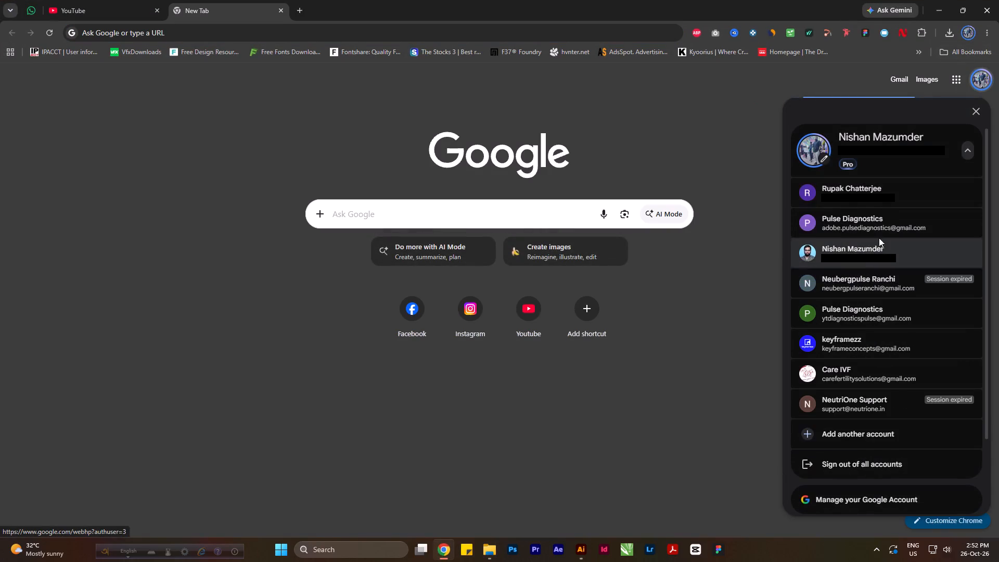
{"action": "left_click", "coordinate": [863, 311]}
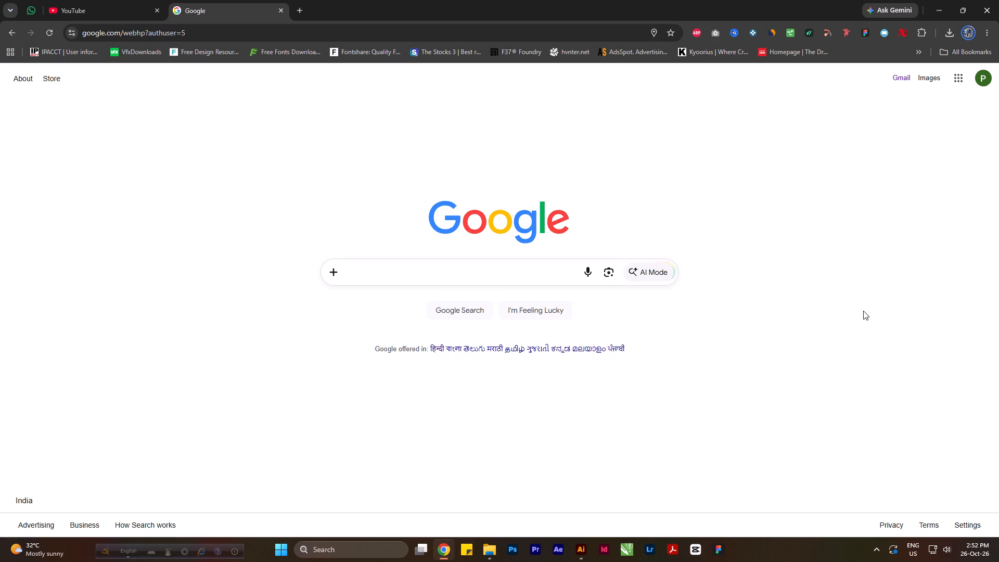
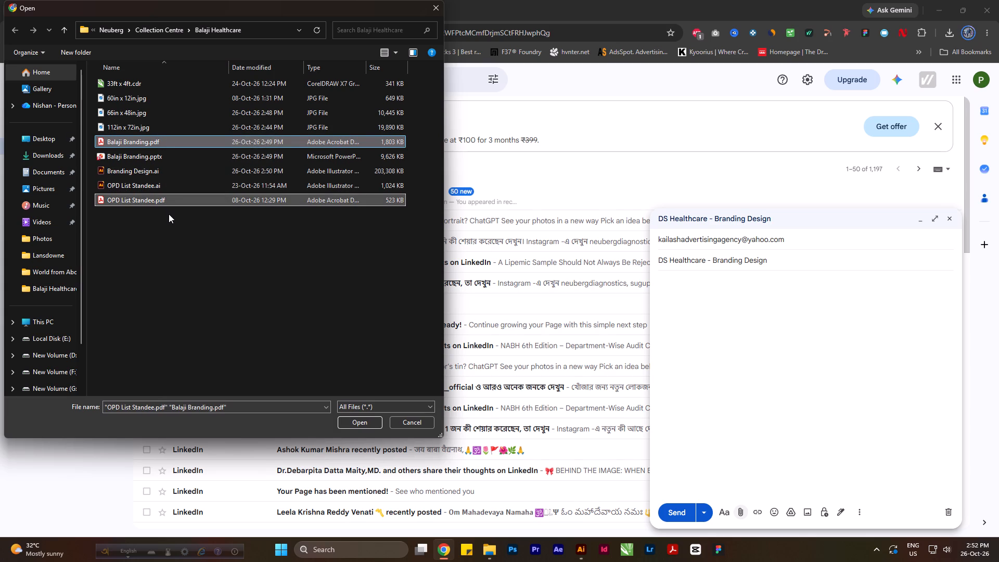
Select the four PDFs in the DS Healthcare - Dover Lane folder as attachments: 3ft x 1.5ft, 4ft x 3ft, 120in x 42in GSB and DS Healthcare Branding.
{"action": "left_click", "coordinate": [170, 32]}
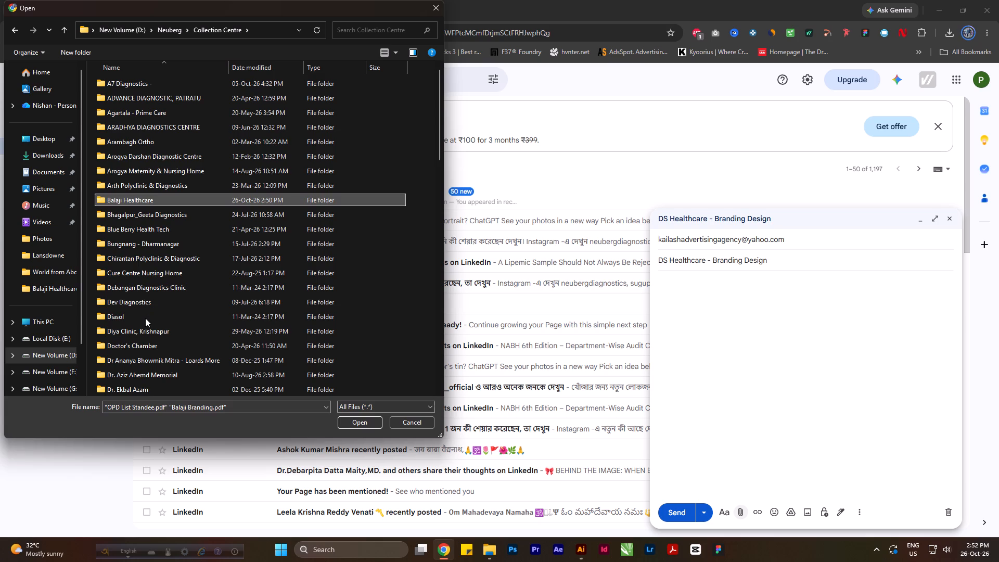
{"action": "scroll", "coordinate": [145, 303], "scroll_direction": "down", "scroll_amount": 2}
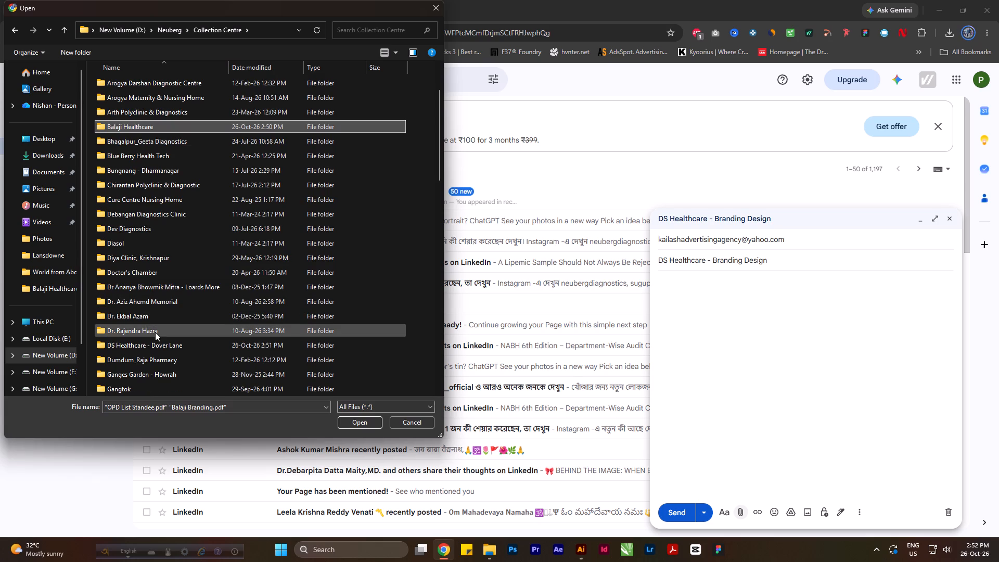
{"action": "left_click", "coordinate": [160, 331]}
{"action": "double_click", "coordinate": [157, 345]}
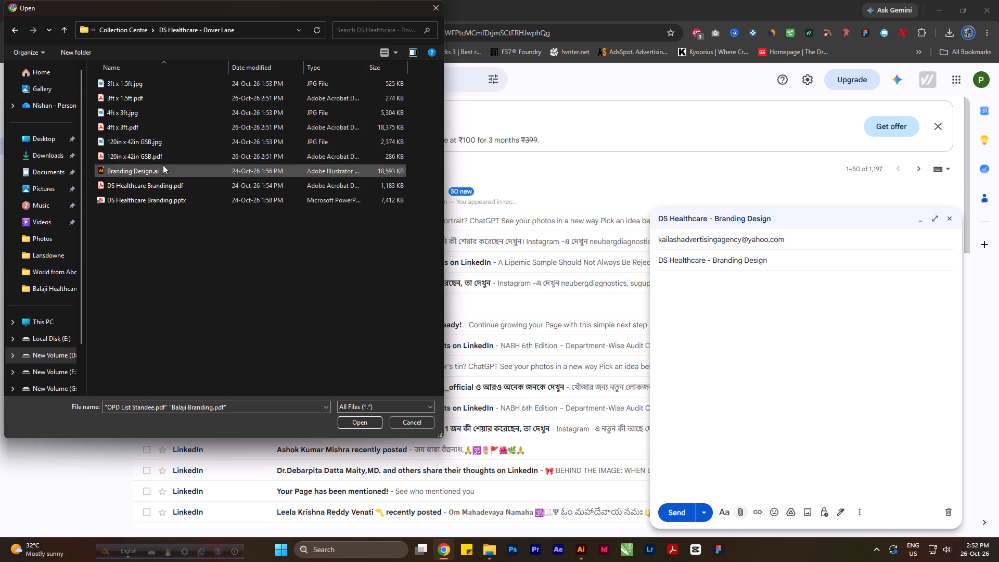
{"action": "left_click", "coordinate": [159, 155]}
{"action": "left_click", "coordinate": [152, 188], "text": "ctrl"}
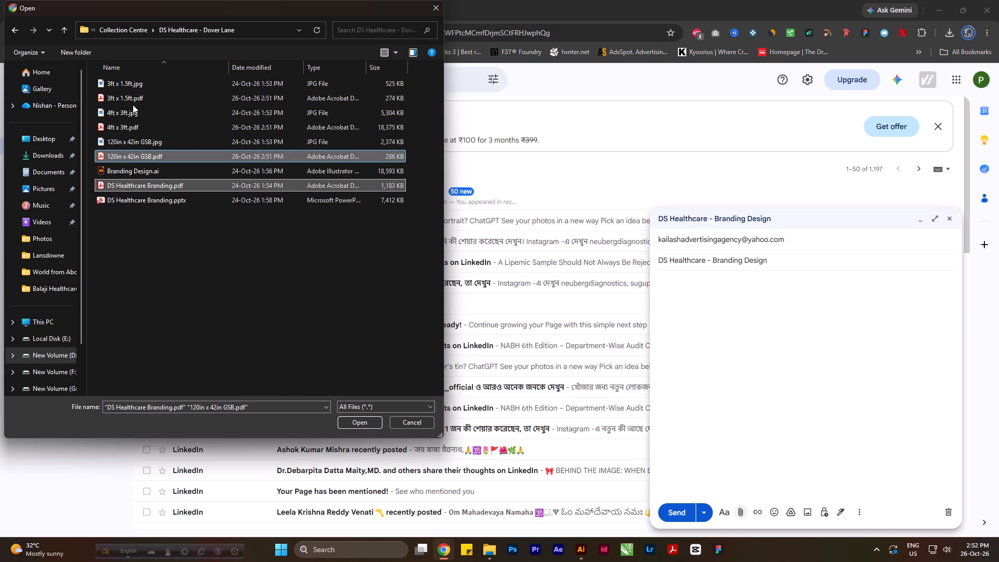
{"action": "left_click", "coordinate": [135, 126], "text": "ctrl"}
{"action": "left_click", "coordinate": [146, 98], "text": "ctrl"}
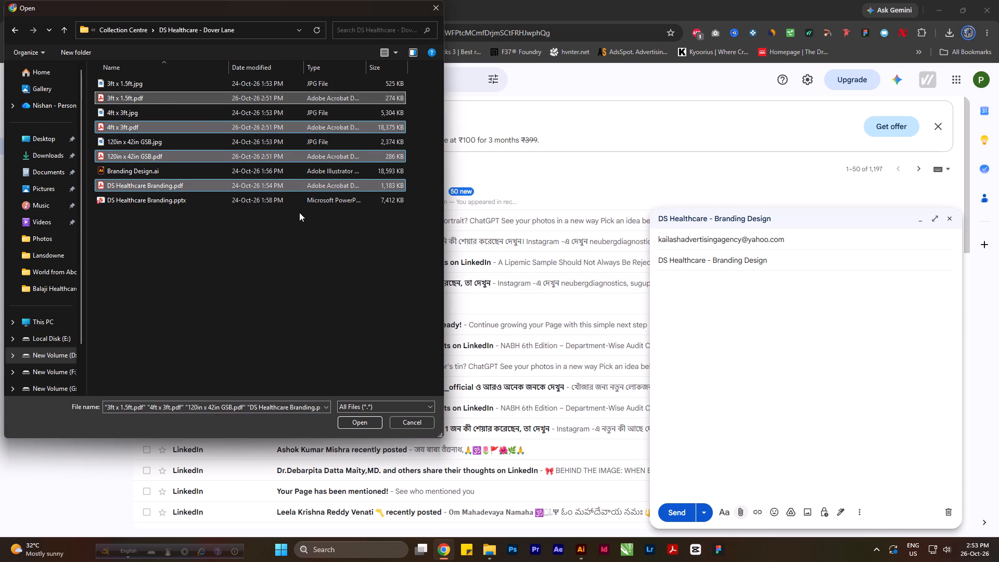